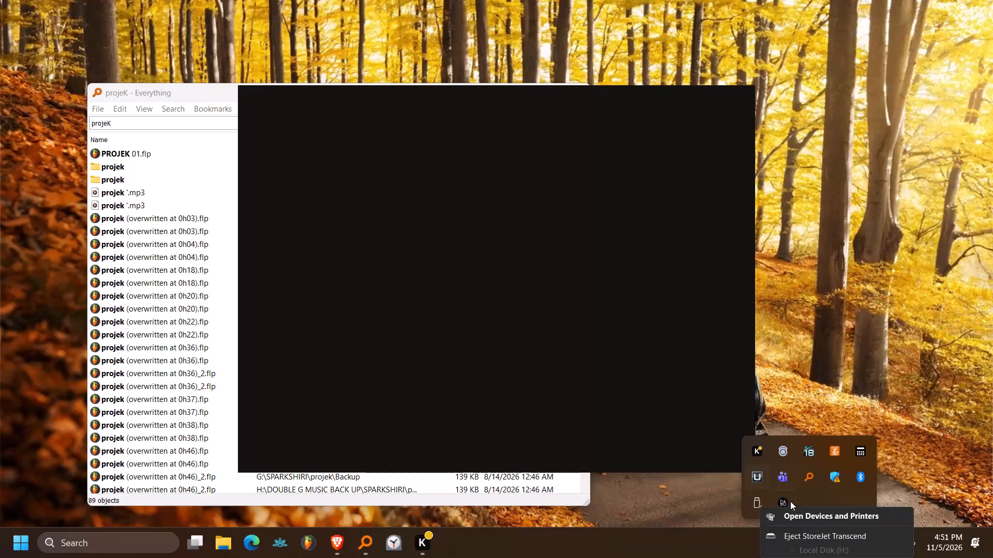
Eject the StoreJet Transcend external drive.
click(809, 534)
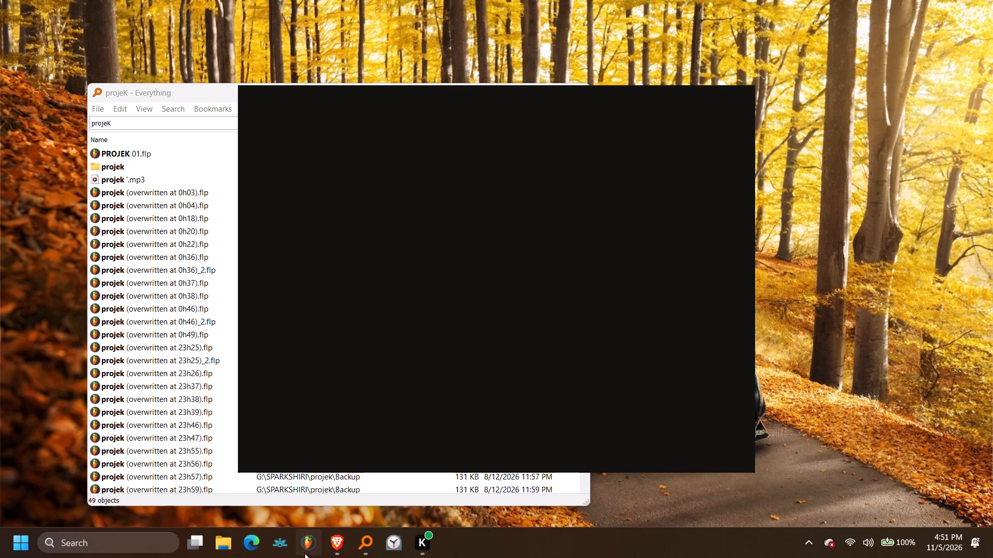
Open the CRIB REMASTER_2 project file from the CRIB IMEJIFICHA folder with FL Studio 24 (64bit).
click(224, 538)
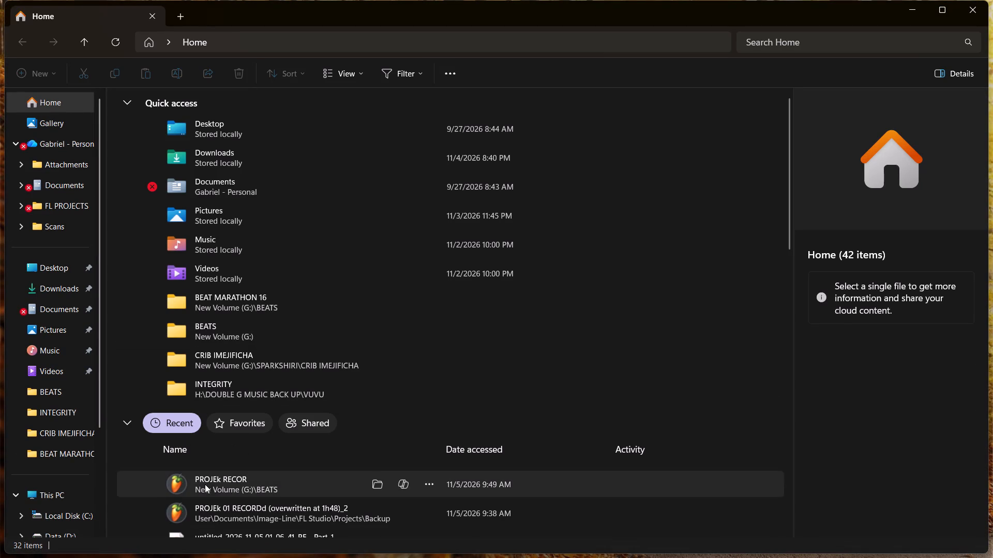
click(80, 430)
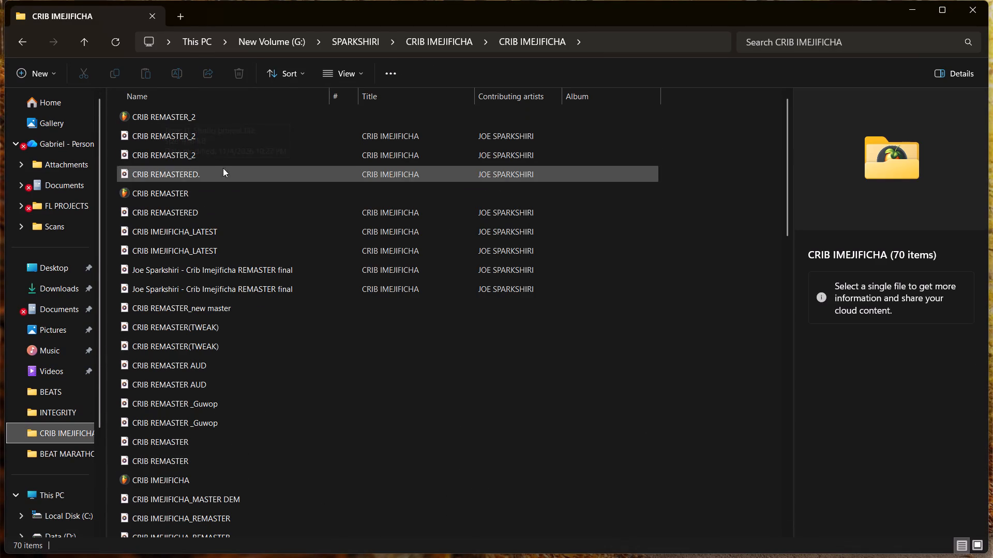
click(184, 120)
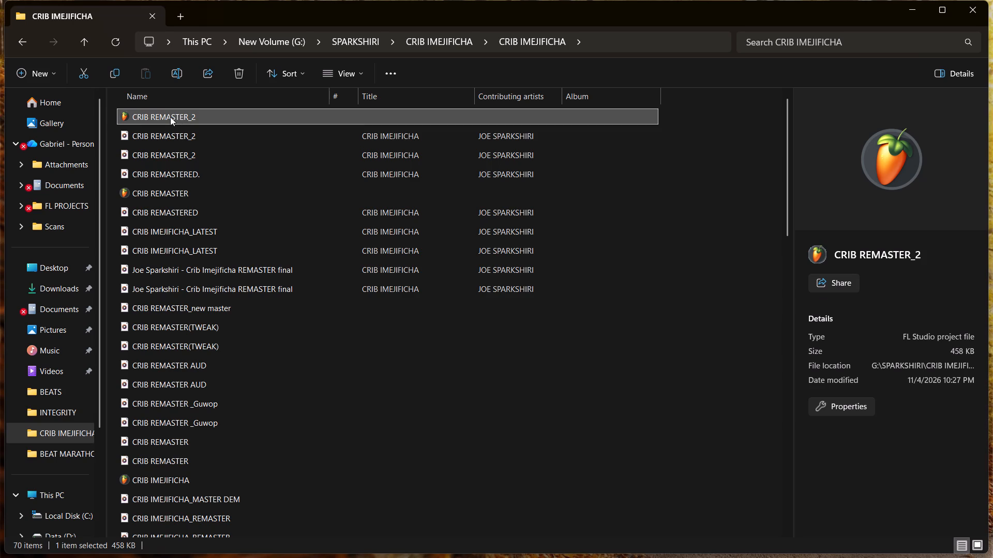
right_click(170, 117)
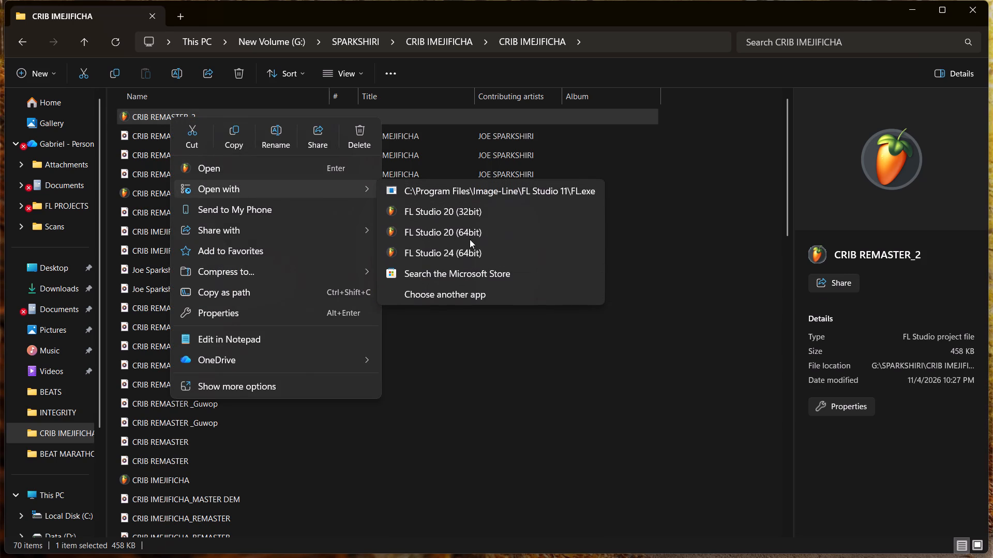
click(461, 250)
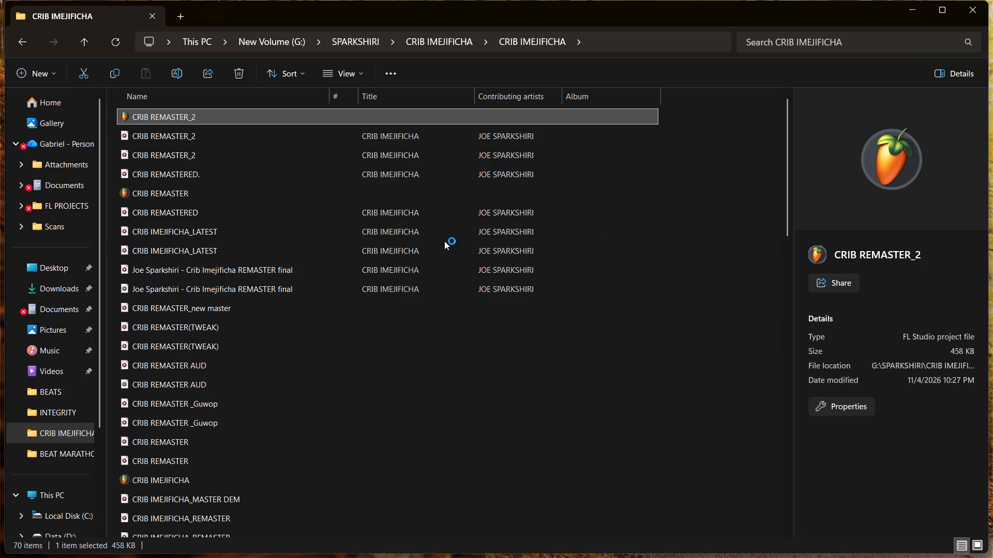
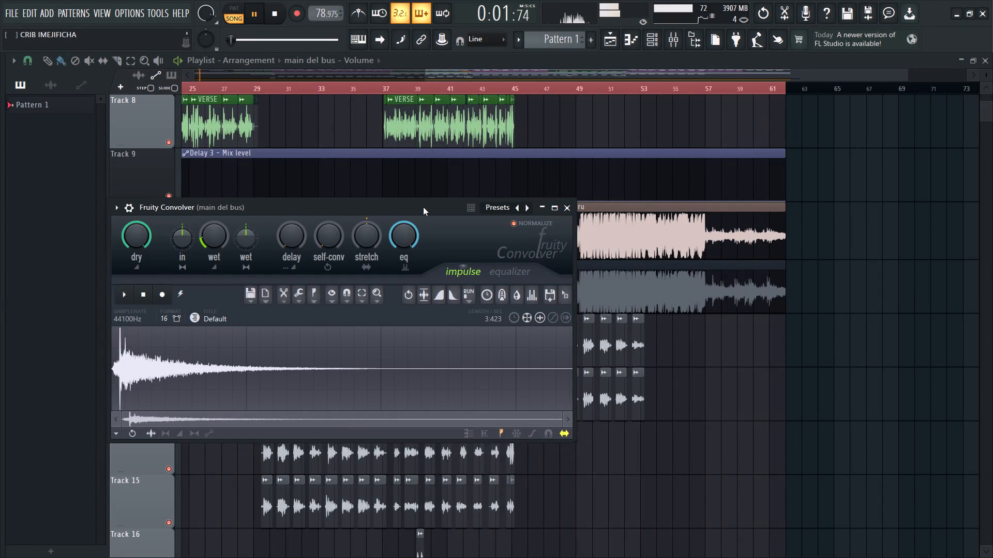
Close the Fruity Convolver plugin window of the main del bus.
click(569, 213)
Stop playback and copy the value of the bar 53 point in the main del bus - Volume automation clip on Track 27.
scroll(497, 280, up, 8)
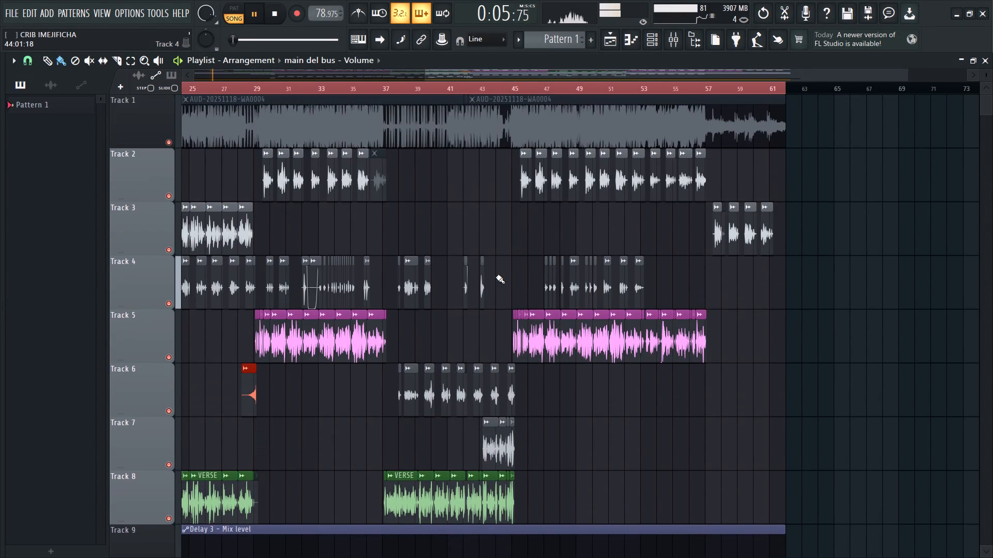
scroll(496, 276, up, 3)
scroll(496, 276, down, 20)
scroll(496, 276, down, 1)
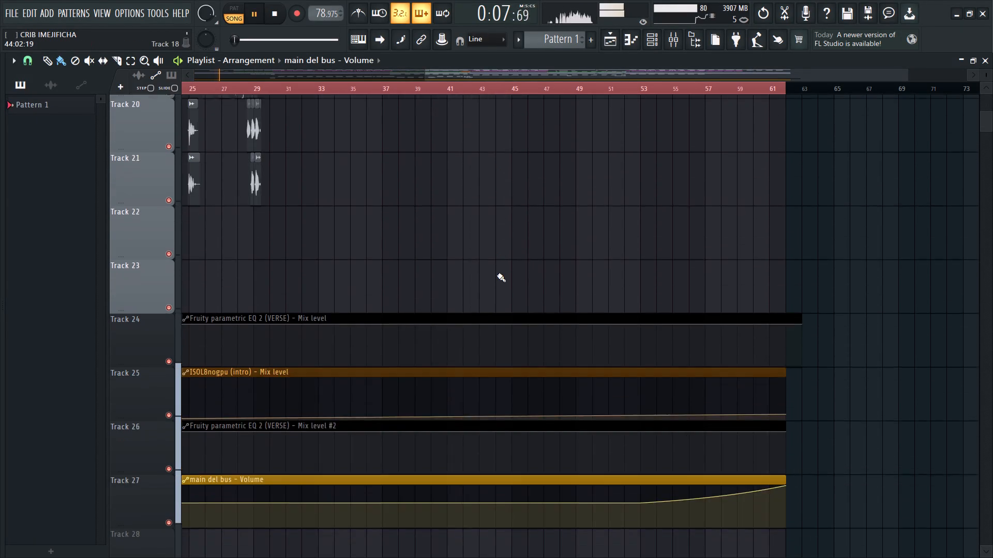
scroll(497, 275, down, 2)
key(space)
key(space)
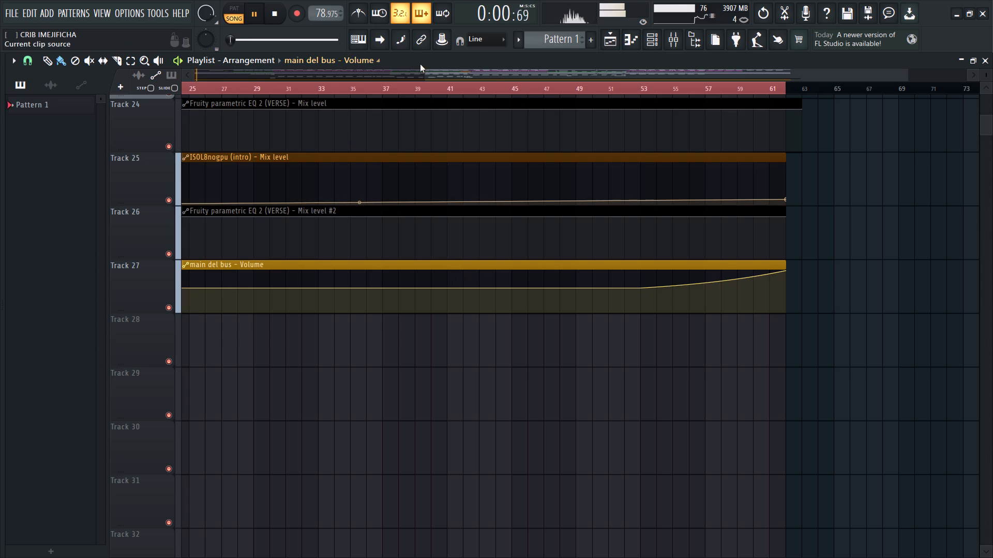
drag(451, 72, 255, 80)
key(space)
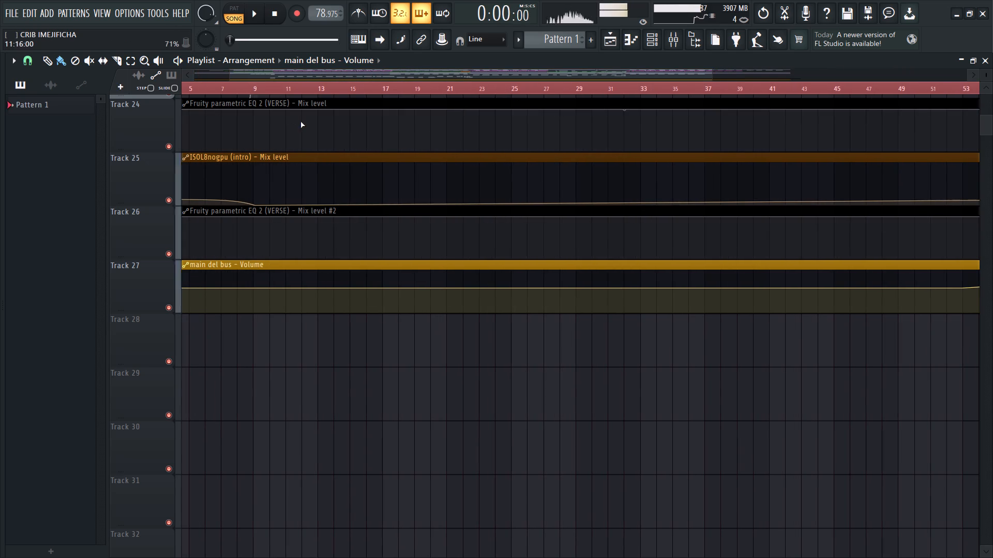
ctrl+scroll(234, 206, down, 10)
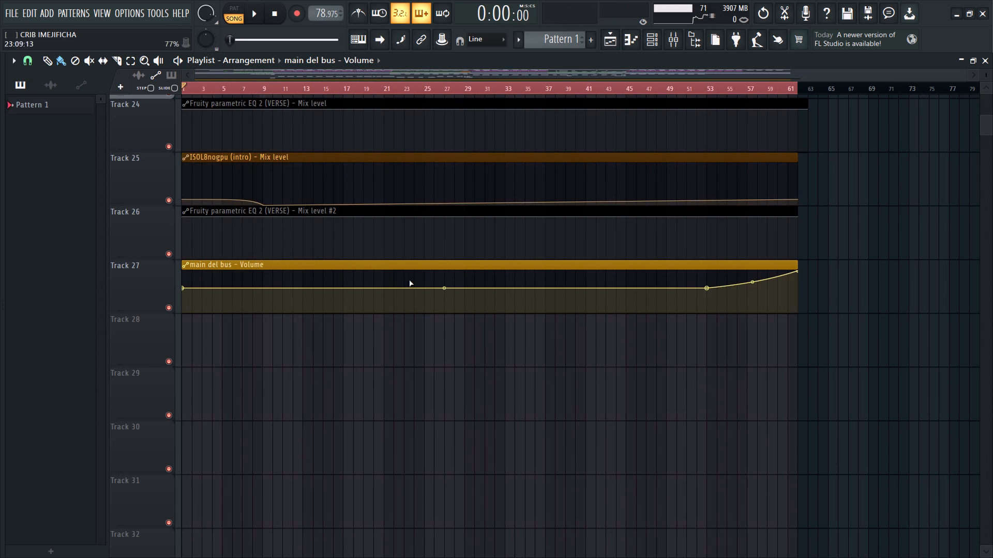
right_click(709, 287)
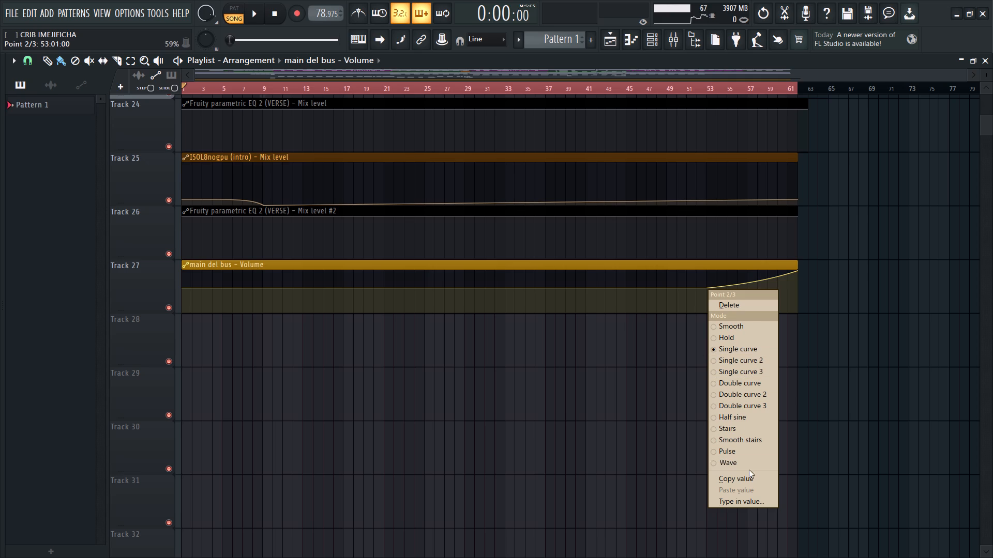
click(748, 475)
Play the song from the start and look over the playlist clips and automation from Track 1 to Track 27.
scroll(183, 296, up, 4)
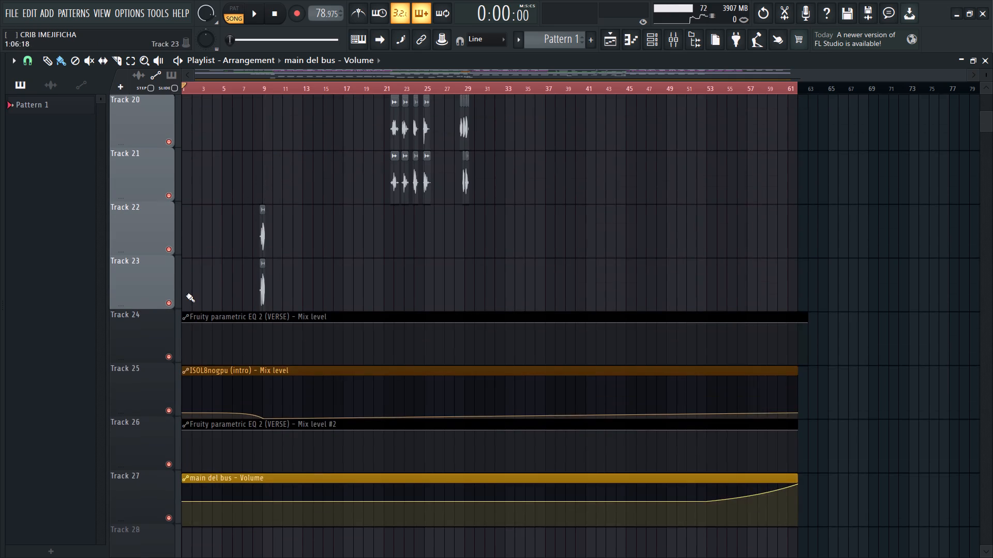
key(space)
scroll(188, 295, up, 12)
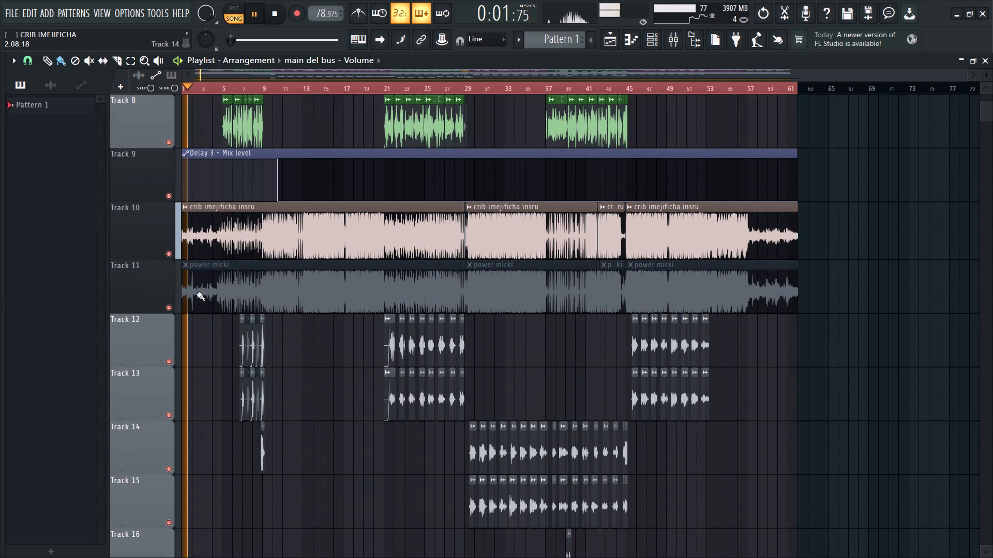
scroll(237, 302, up, 7)
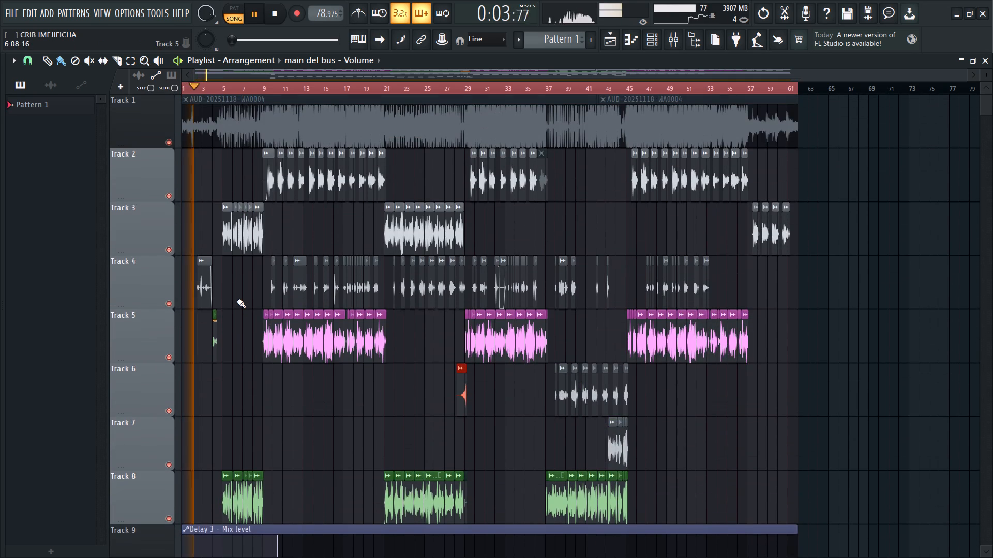
scroll(237, 301, down, 3)
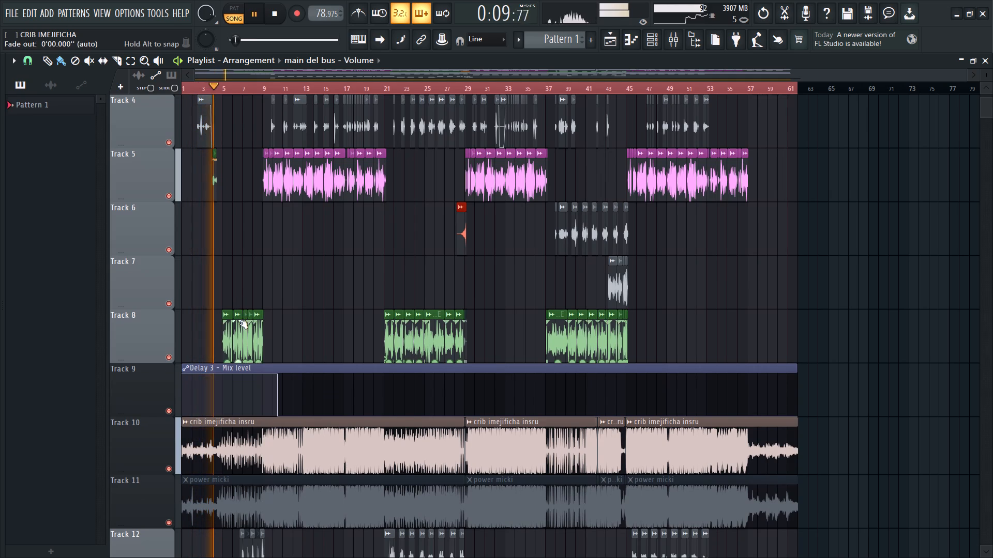
scroll(255, 335, down, 8)
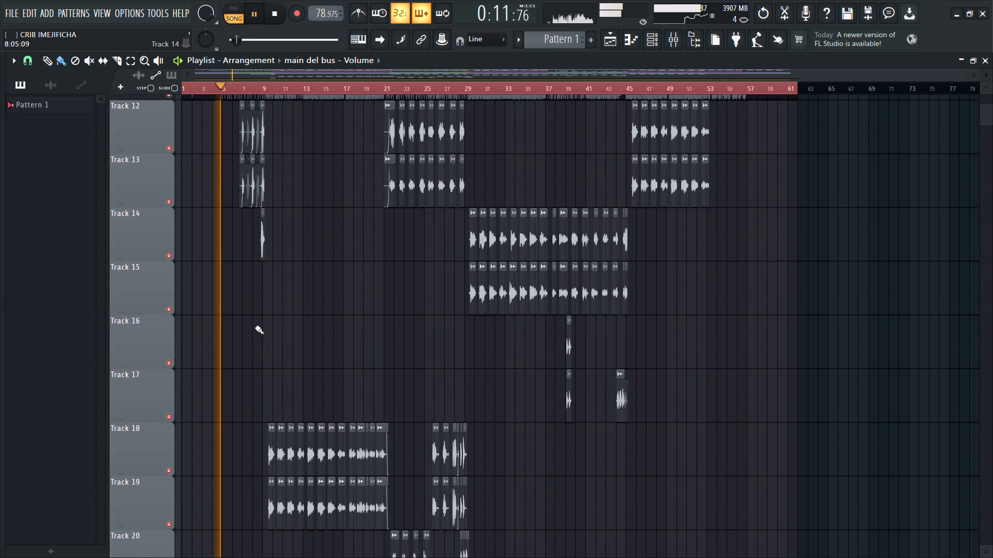
scroll(218, 351, down, 11)
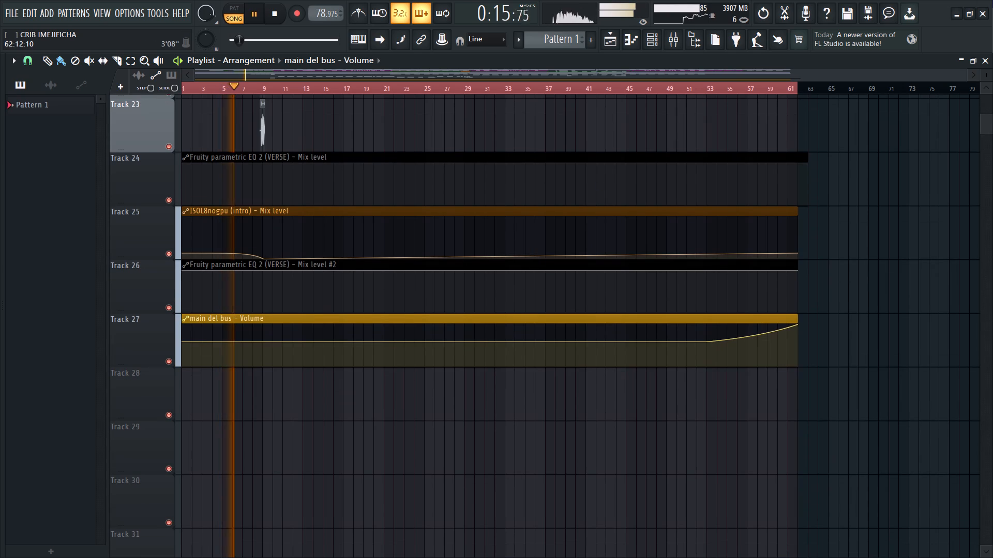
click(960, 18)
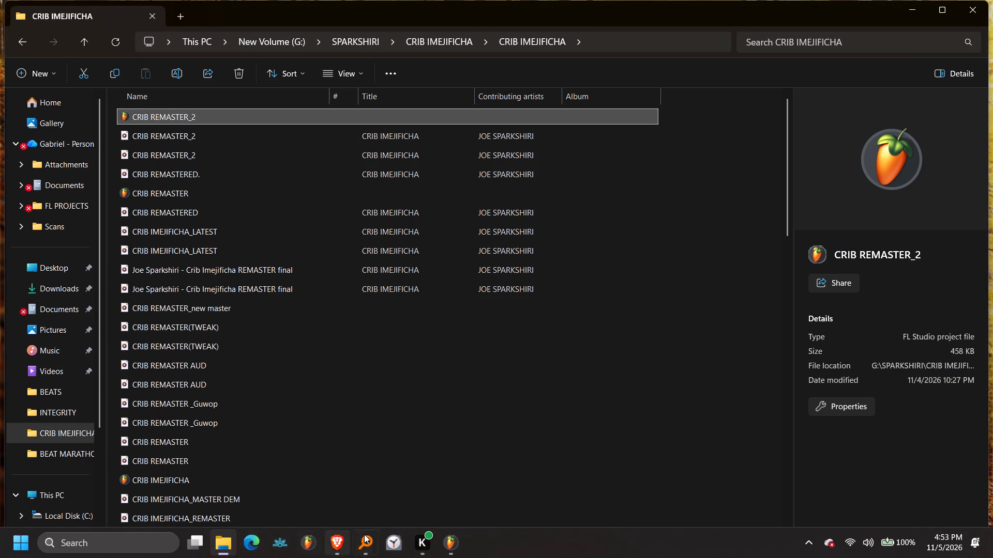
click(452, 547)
Restart playback from the beginning and examine how the intro and first verse clips are arranged in the playlist.
key(space)
key(space)
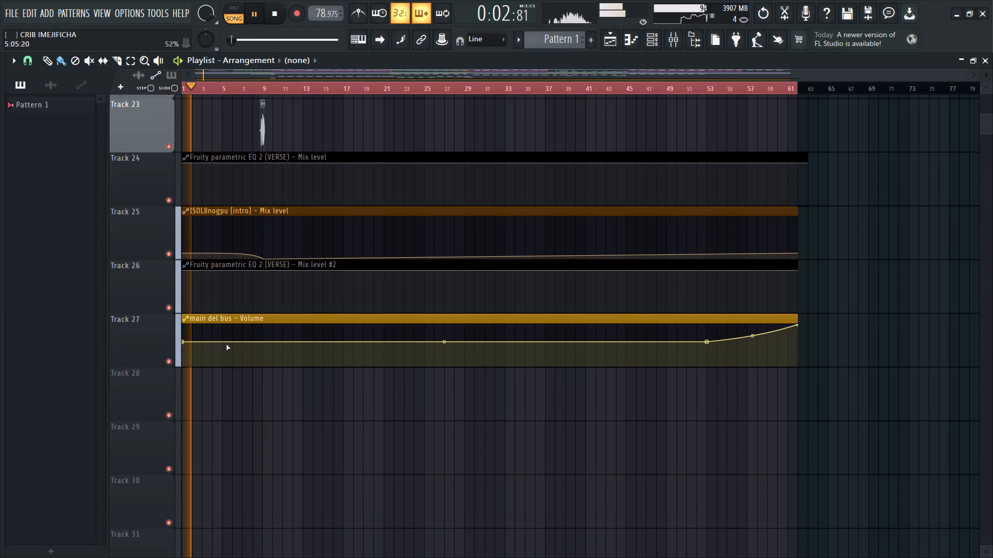
scroll(250, 344, up, 8)
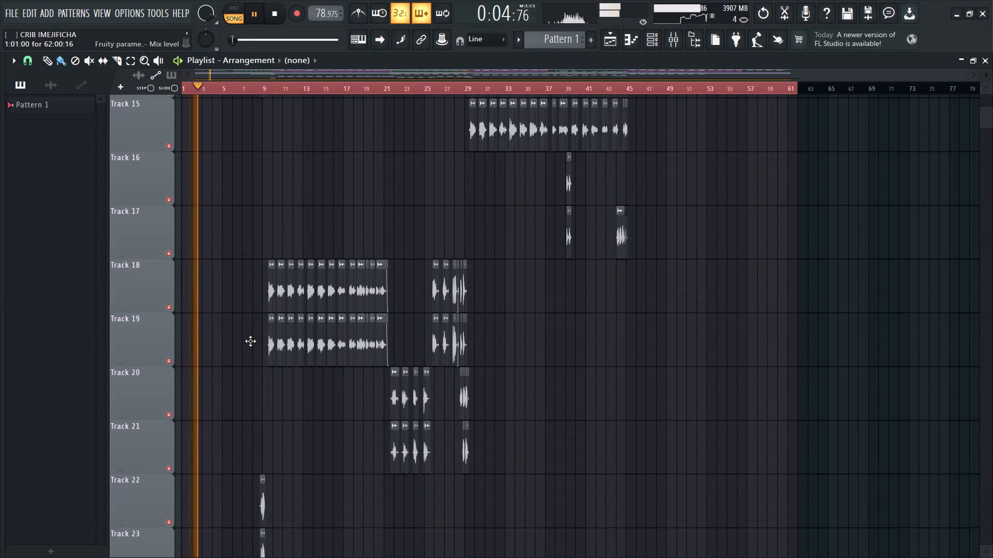
scroll(250, 341, up, 14)
scroll(250, 340, down, 4)
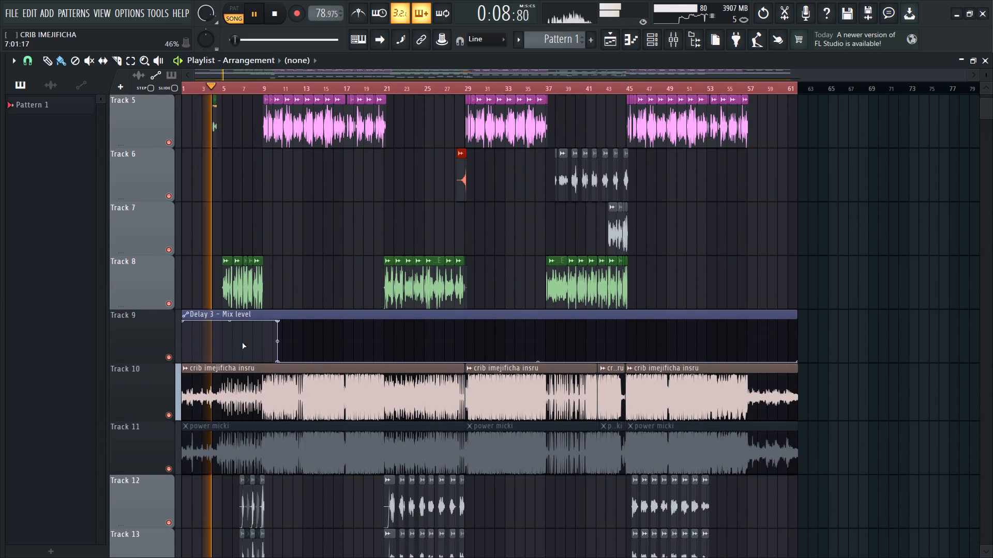
scroll(238, 343, down, 2)
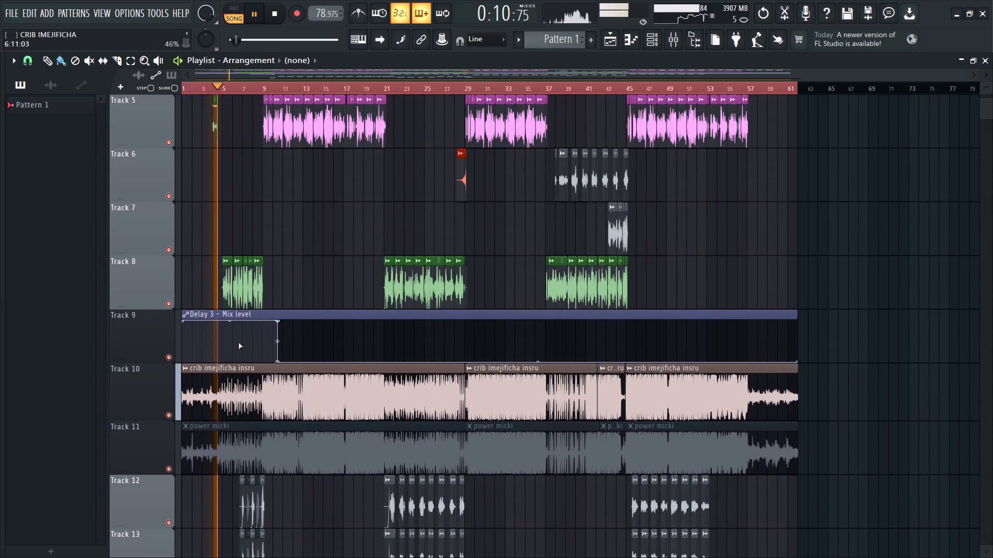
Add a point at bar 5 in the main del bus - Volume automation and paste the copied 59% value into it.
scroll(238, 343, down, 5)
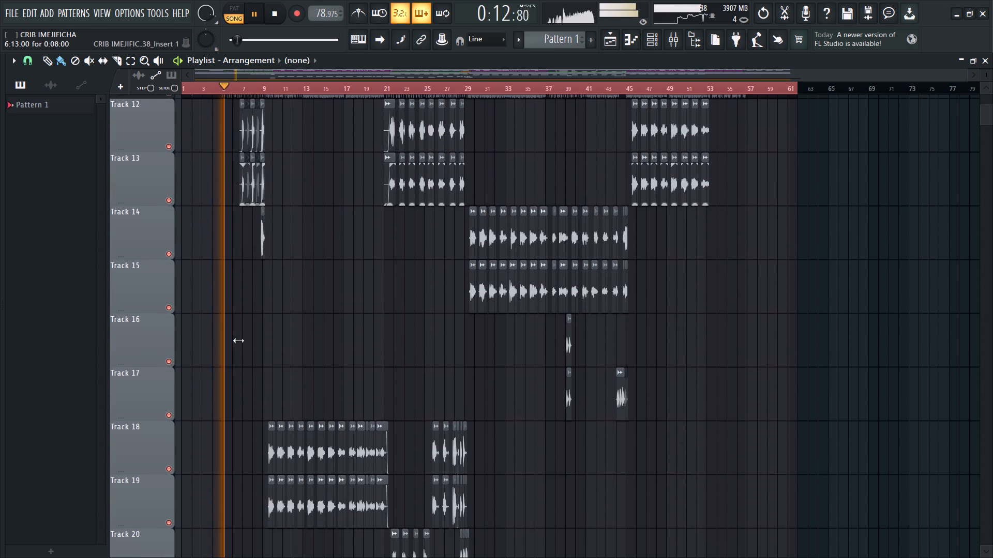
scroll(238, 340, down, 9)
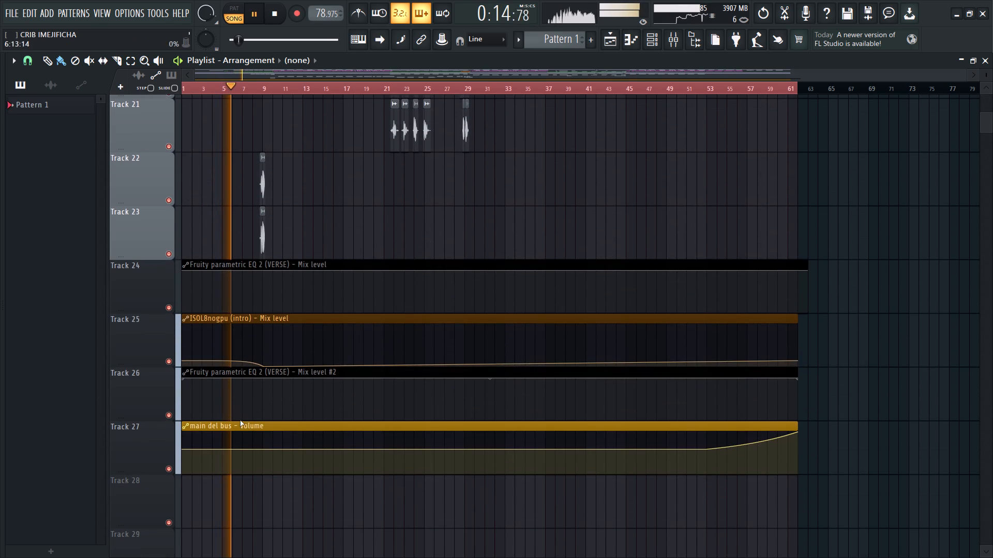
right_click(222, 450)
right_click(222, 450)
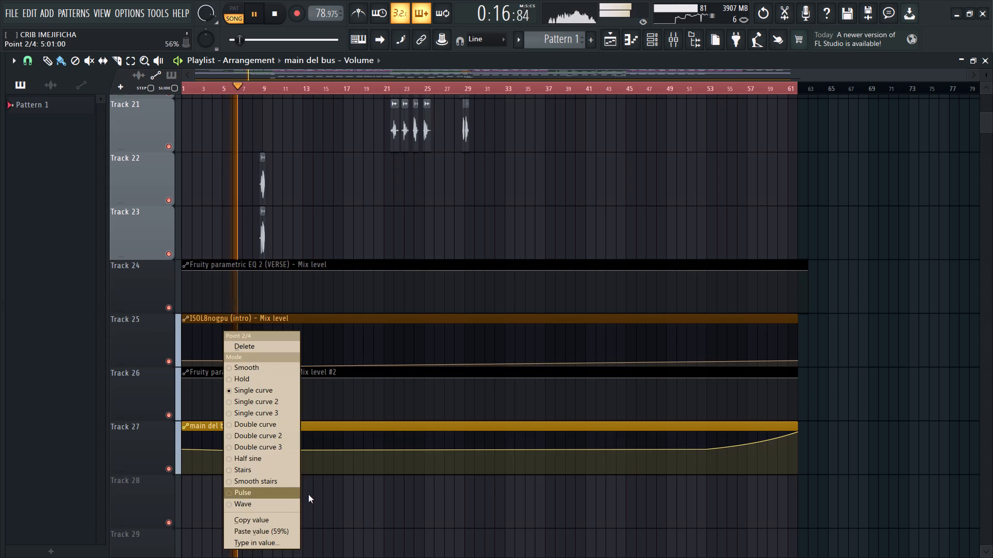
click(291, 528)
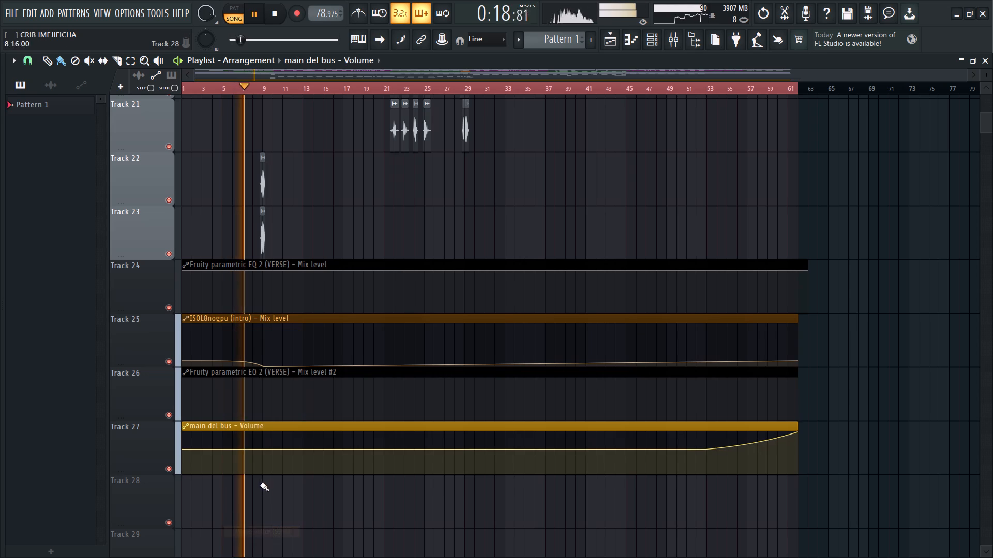
Add a point at bar 9 in the main del bus - Volume automation, paste the 59% value into it, and stop playback.
ctrl+scroll(269, 494, up, 2)
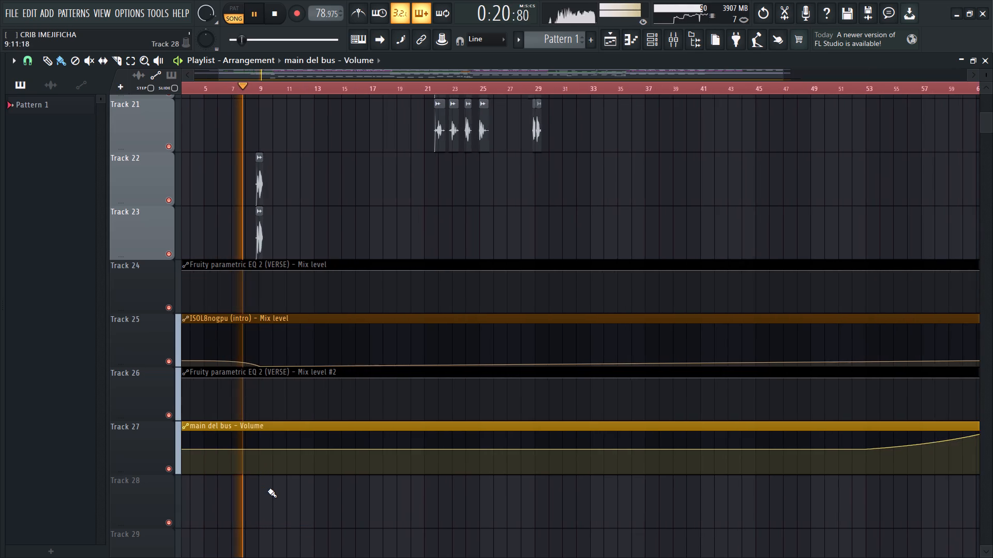
ctrl+scroll(268, 490, up, 3)
scroll(258, 475, down, 1)
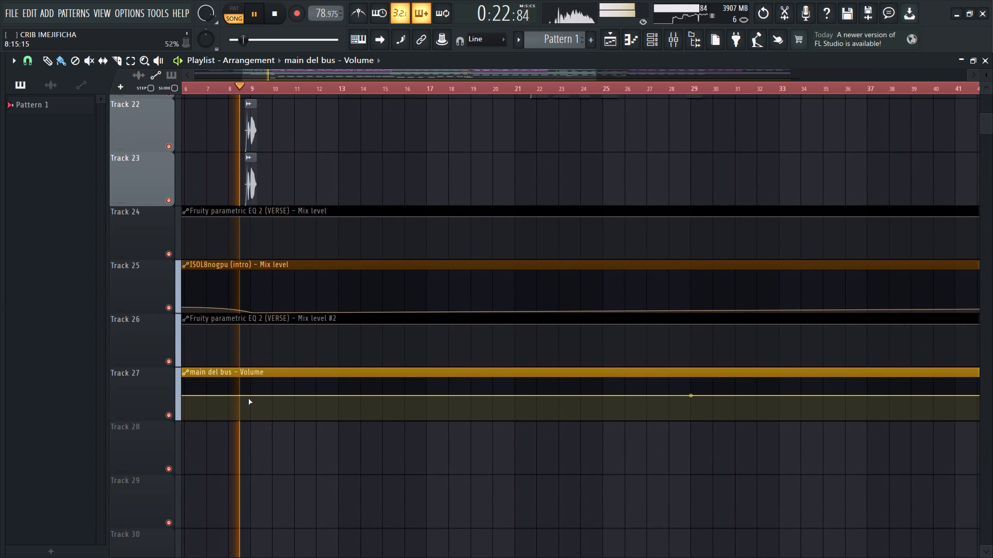
right_click(257, 397)
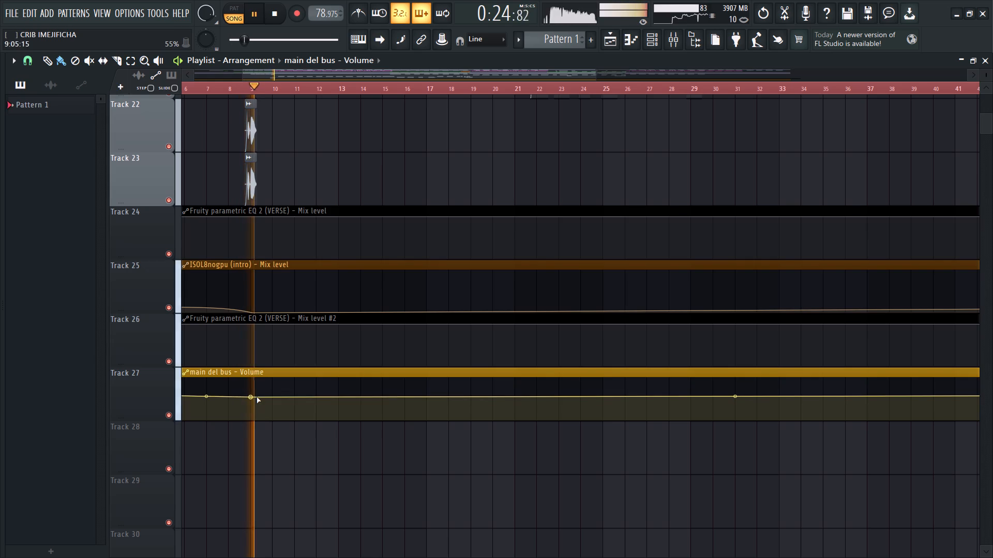
right_click(253, 398)
key(space)
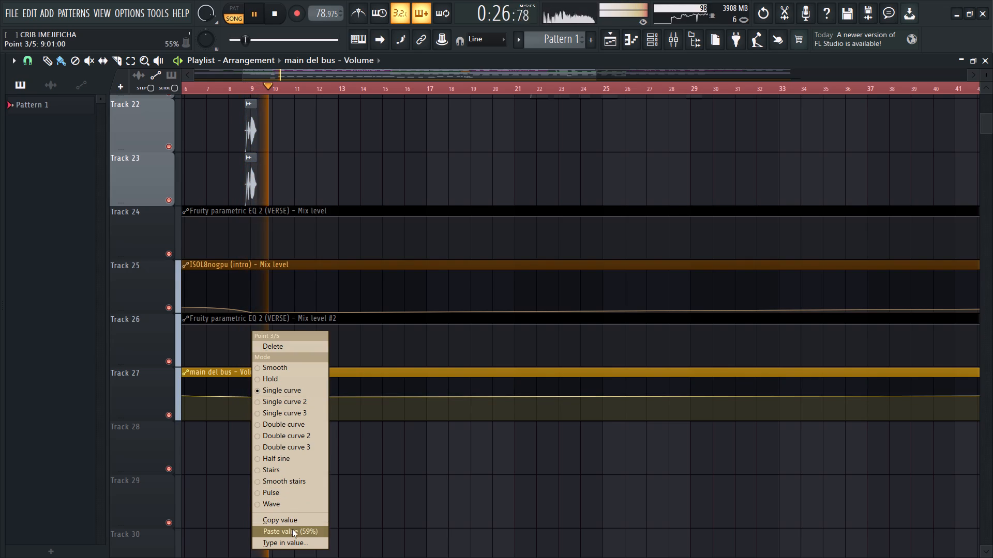
click(292, 530)
key(space)
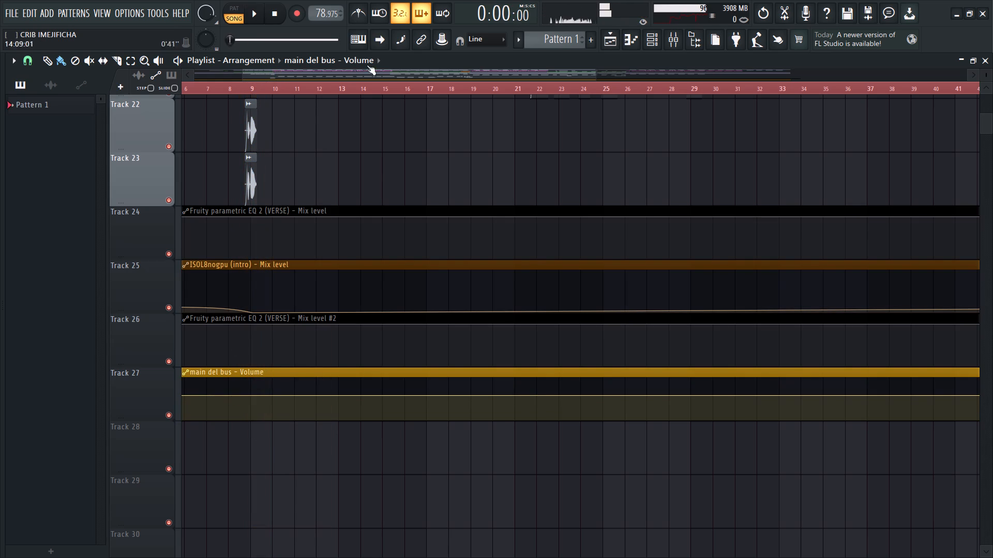
Raise the first point of the main del bus - Volume automation, at bar 1, to about 65%.
drag(305, 70, 216, 74)
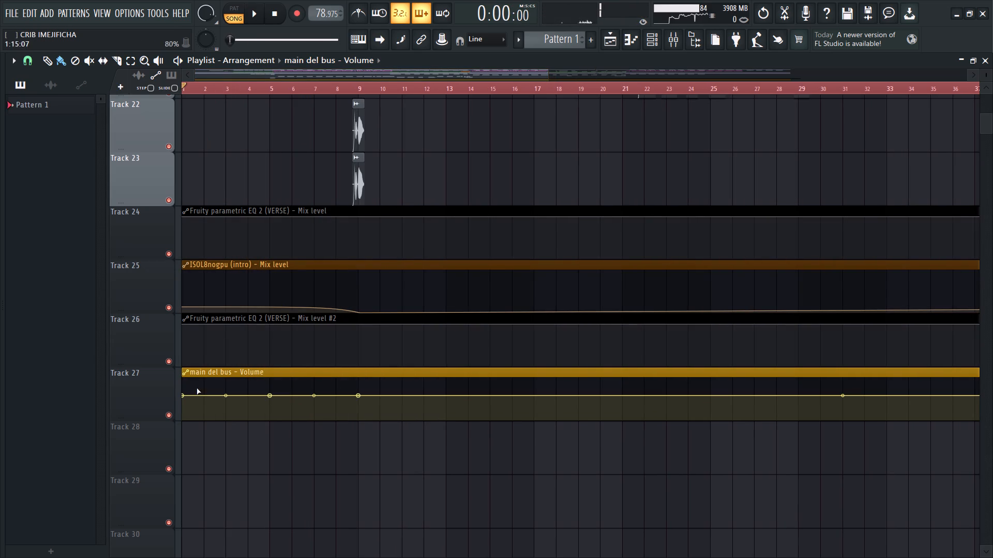
click(182, 397)
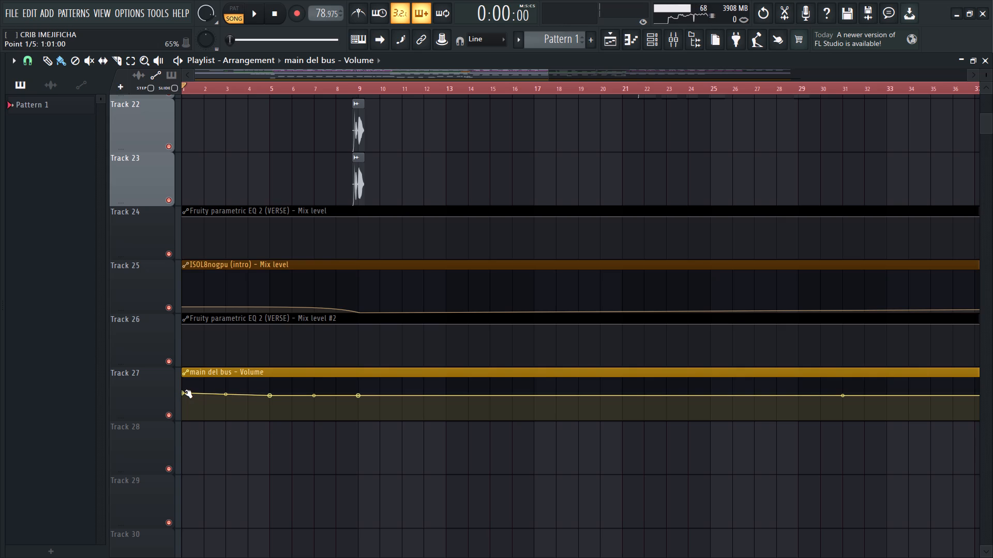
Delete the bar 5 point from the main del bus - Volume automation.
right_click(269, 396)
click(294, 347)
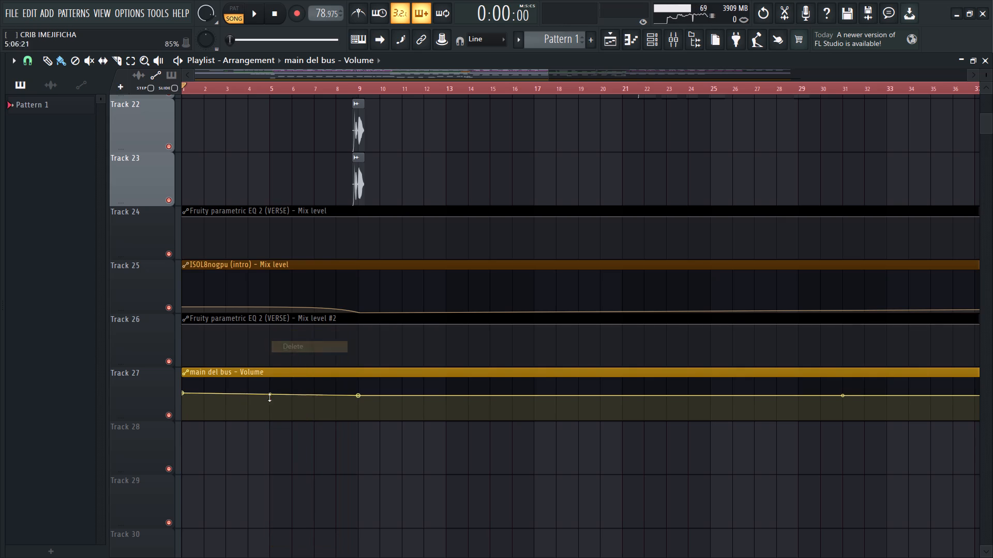
Bend the volume automation between bars 1 and 9 so it stays level and falls off just before bar 9.
drag(271, 394, 272, 227)
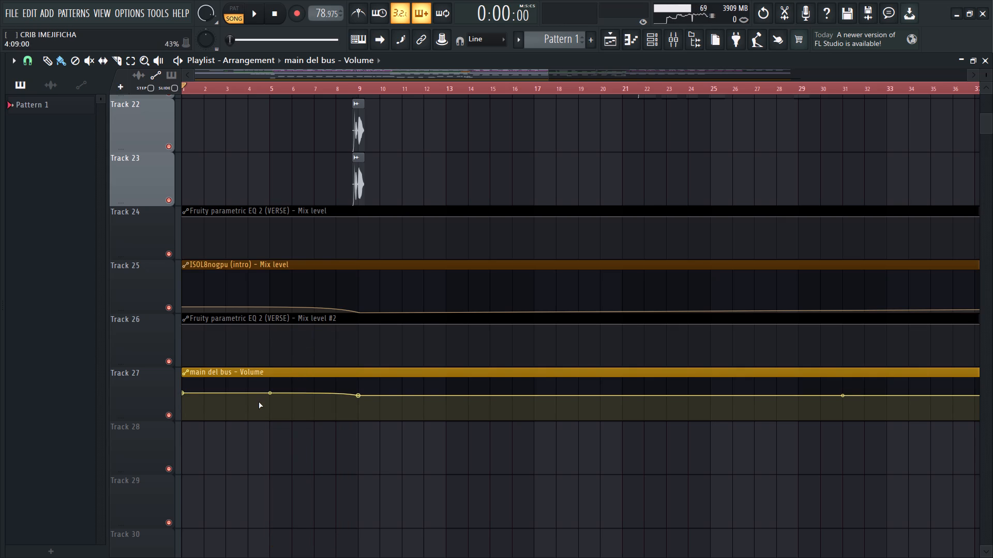
Raise the bar 1 point of the main del bus - Volume automation slightly more, checking the level with playback from the start.
click(184, 396)
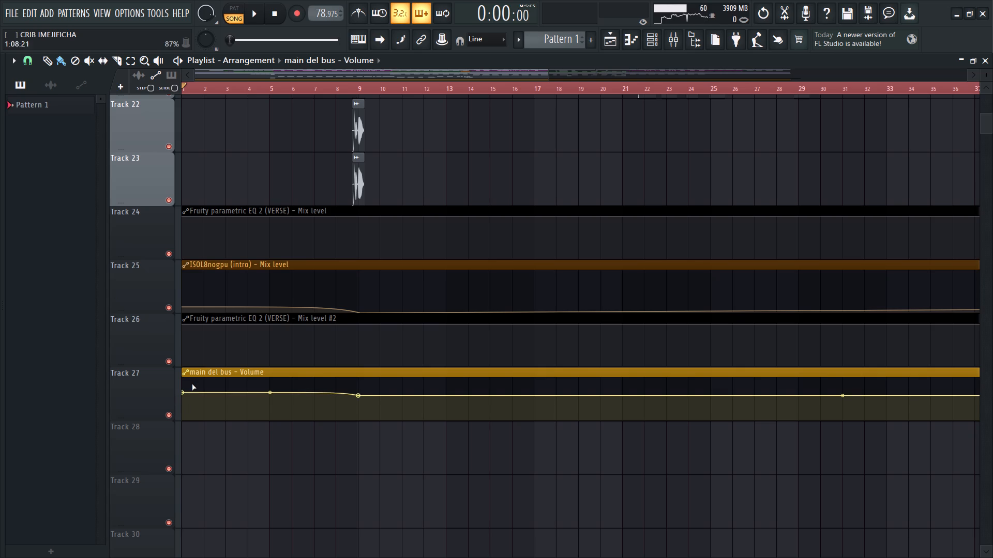
key(space)
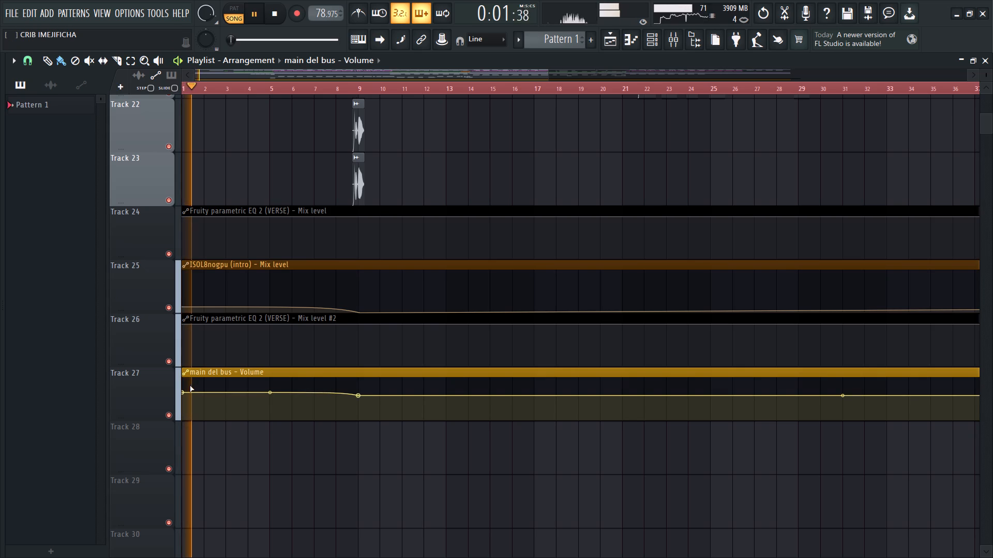
click(185, 393)
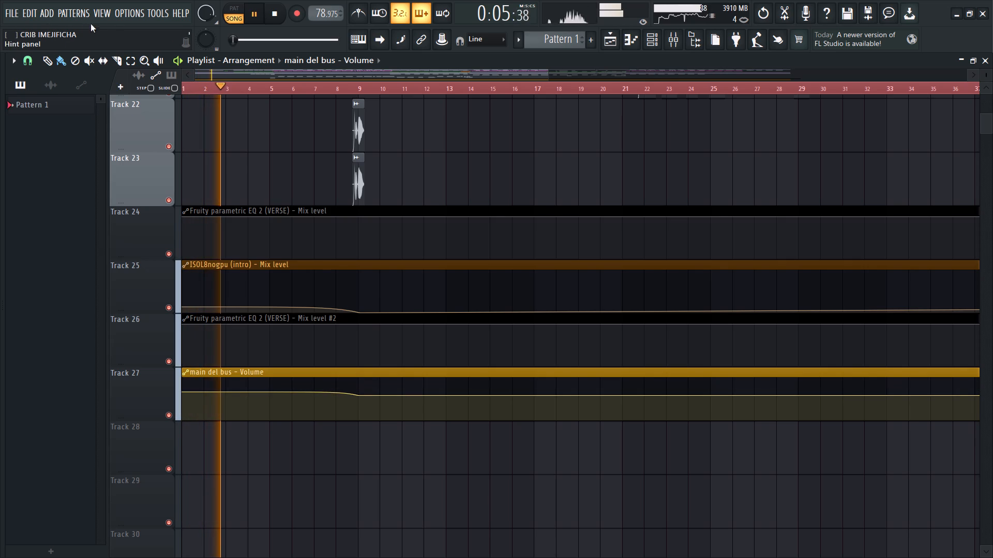
Close all plugin windows and stop playback.
click(102, 17)
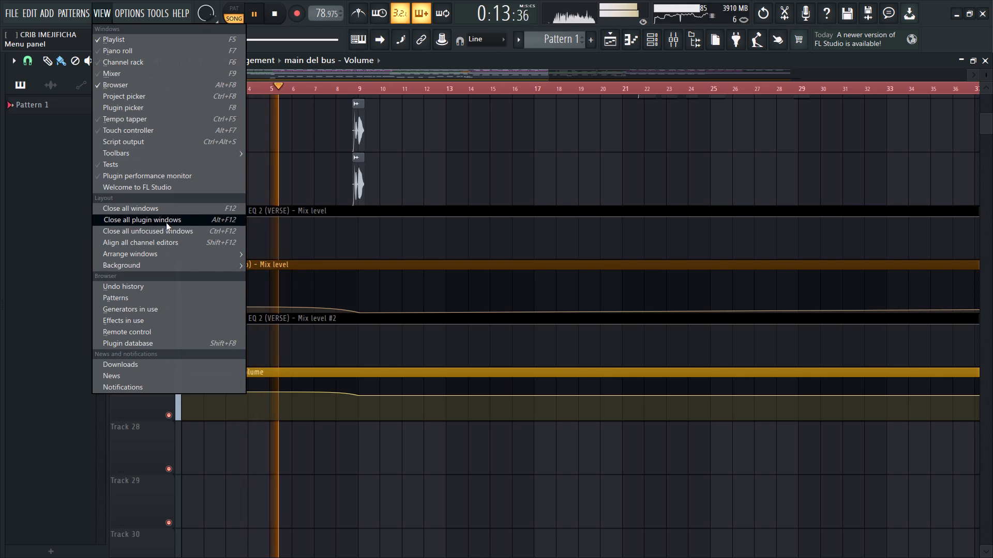
click(166, 222)
key(space)
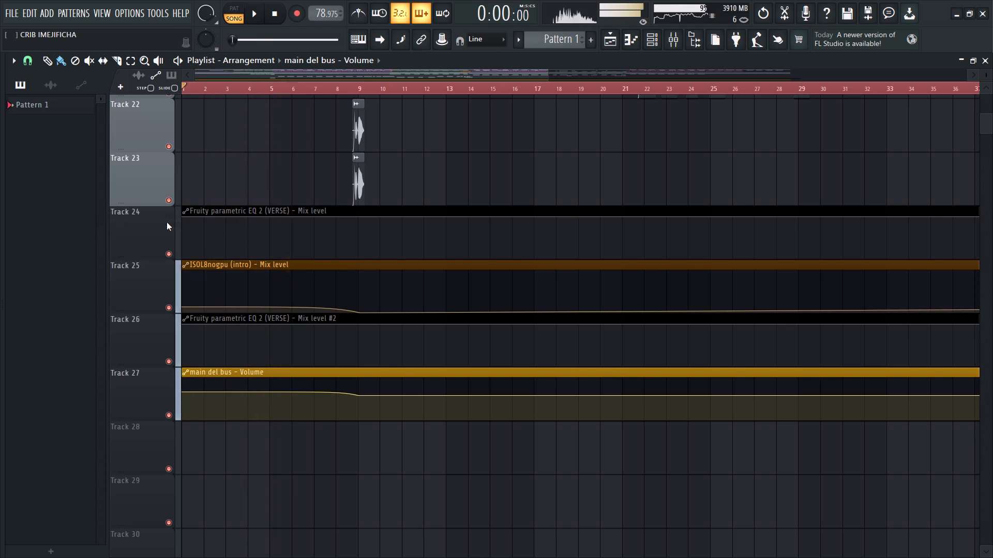
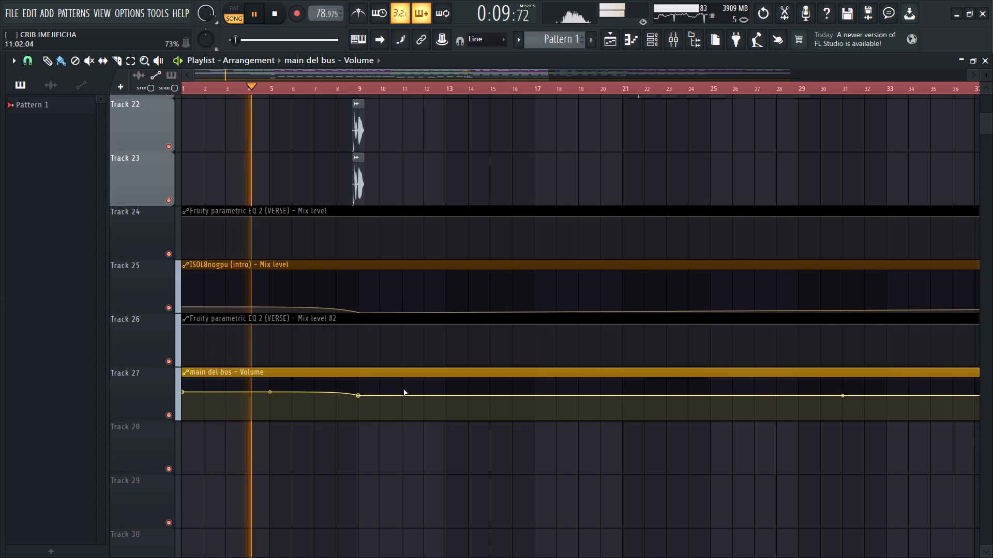
Add a point at bar 10 of the main del bus - Volume automation and paste the copied 59% value onto it.
scroll(403, 389, up, 14)
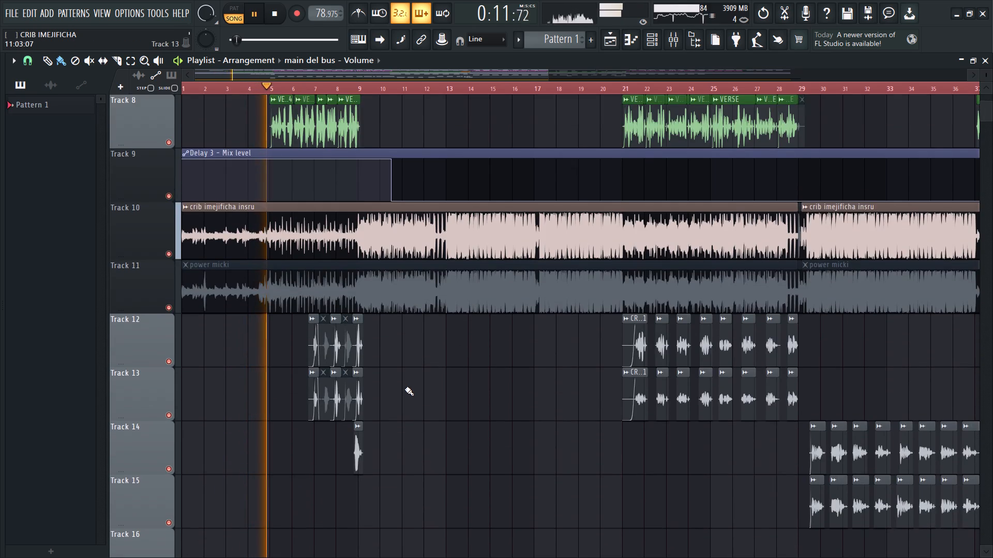
scroll(405, 389, up, 5)
scroll(406, 388, down, 13)
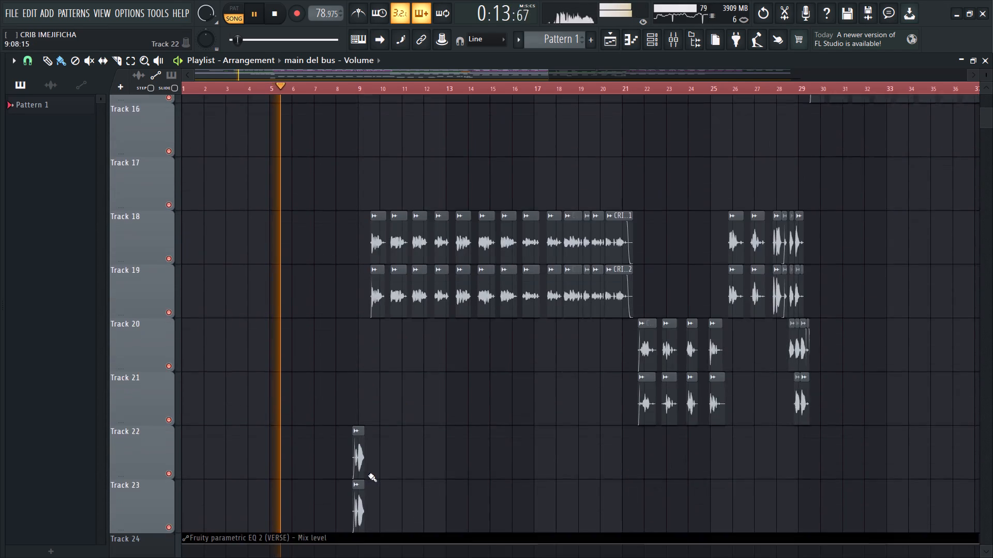
scroll(368, 475, down, 6)
right_click(370, 397)
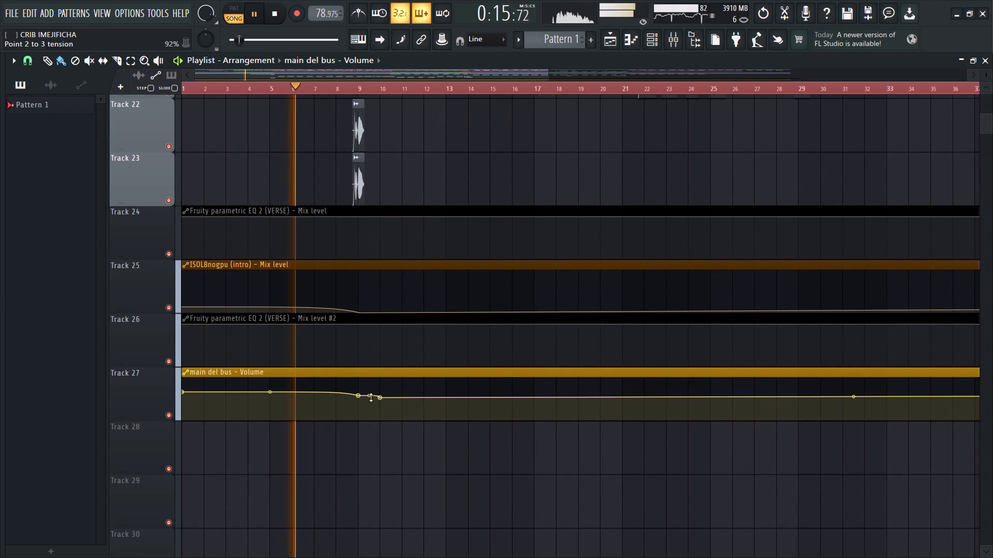
right_click(381, 400)
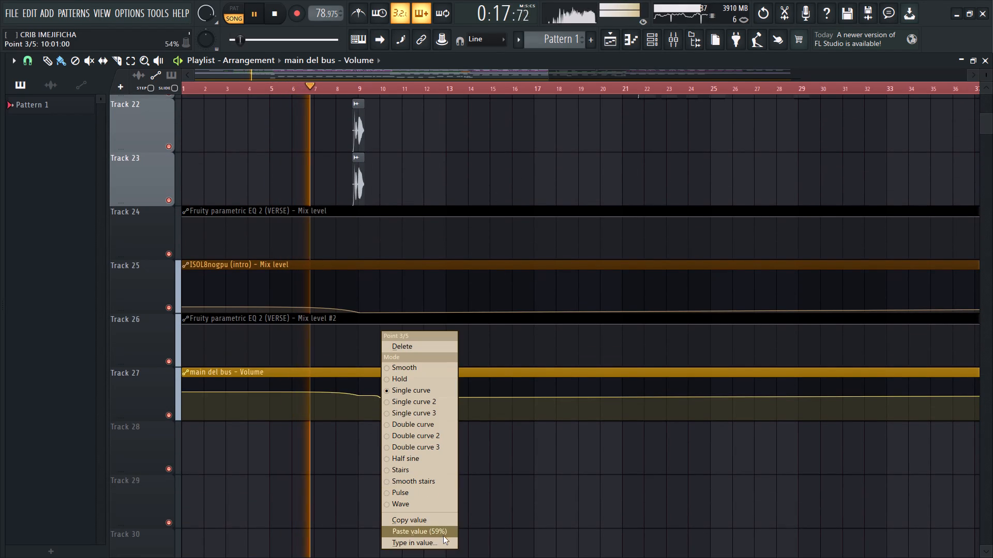
click(443, 534)
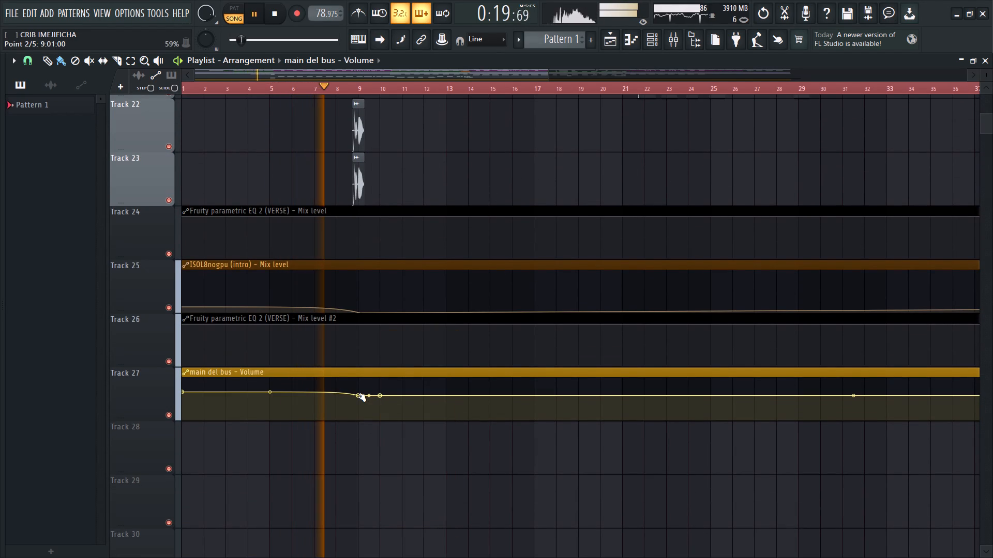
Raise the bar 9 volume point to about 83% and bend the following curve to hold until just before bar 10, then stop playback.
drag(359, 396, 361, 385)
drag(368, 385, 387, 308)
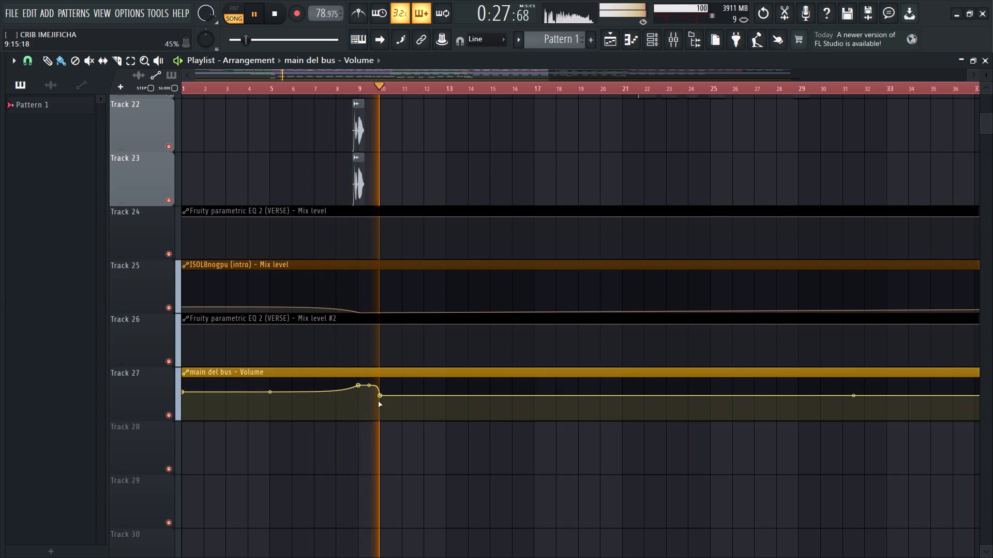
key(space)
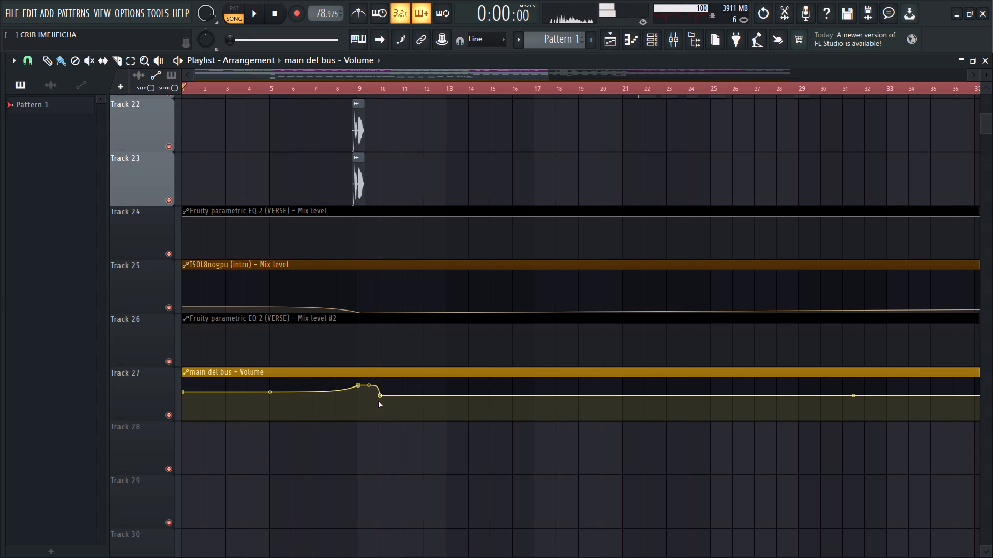
Disable the effects on the Master mixer track and play the song from the start.
click(675, 38)
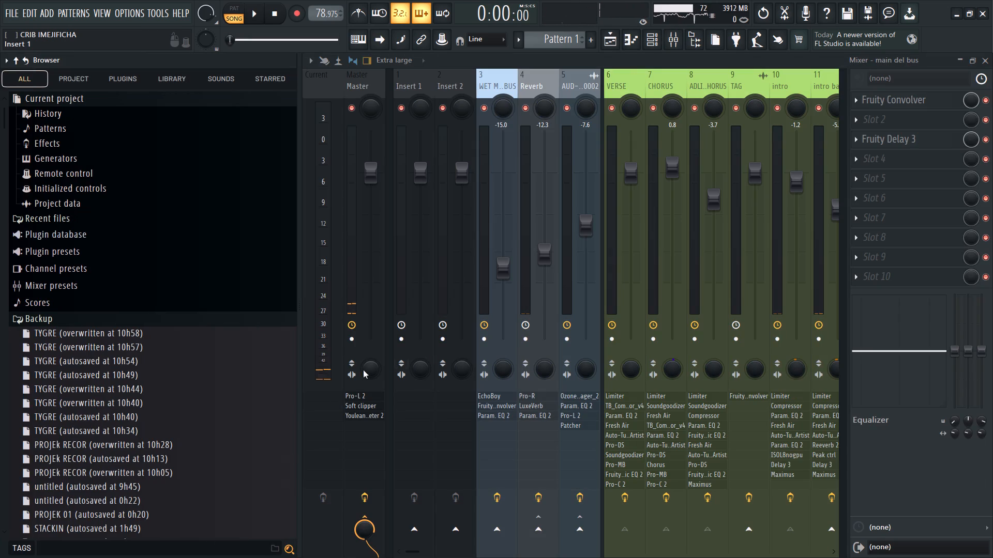
click(64, 493)
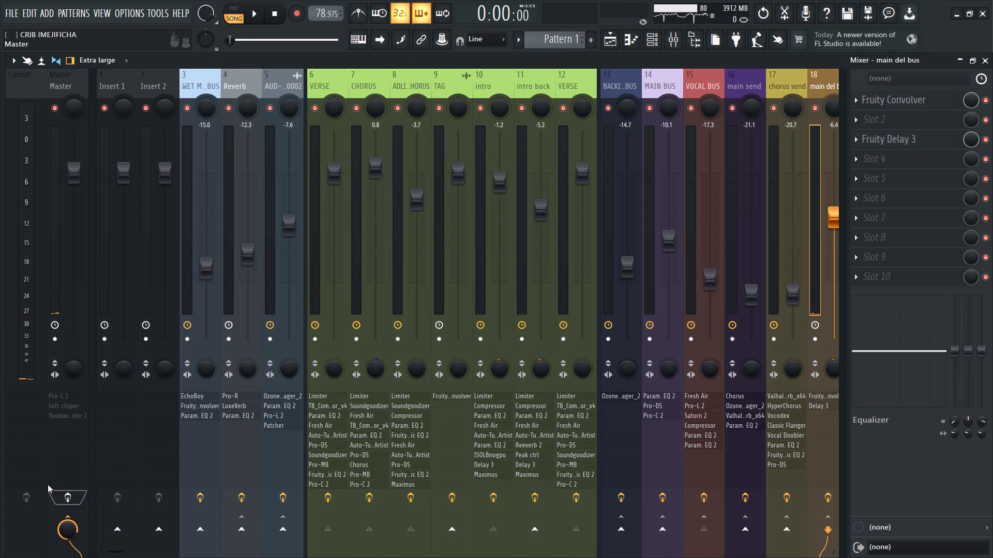
key(space)
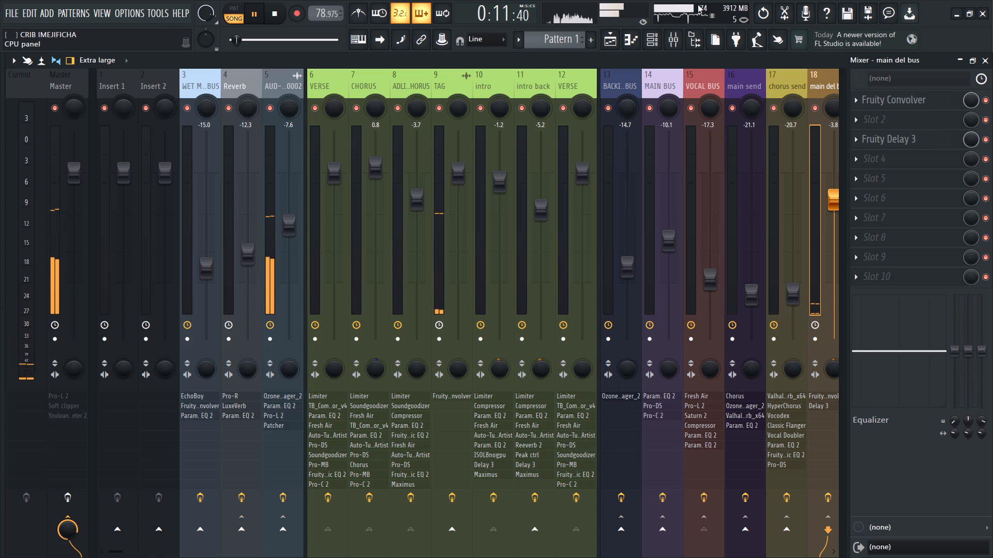
Raise the bar 1 point of the main del bus - Volume automation slightly.
click(611, 42)
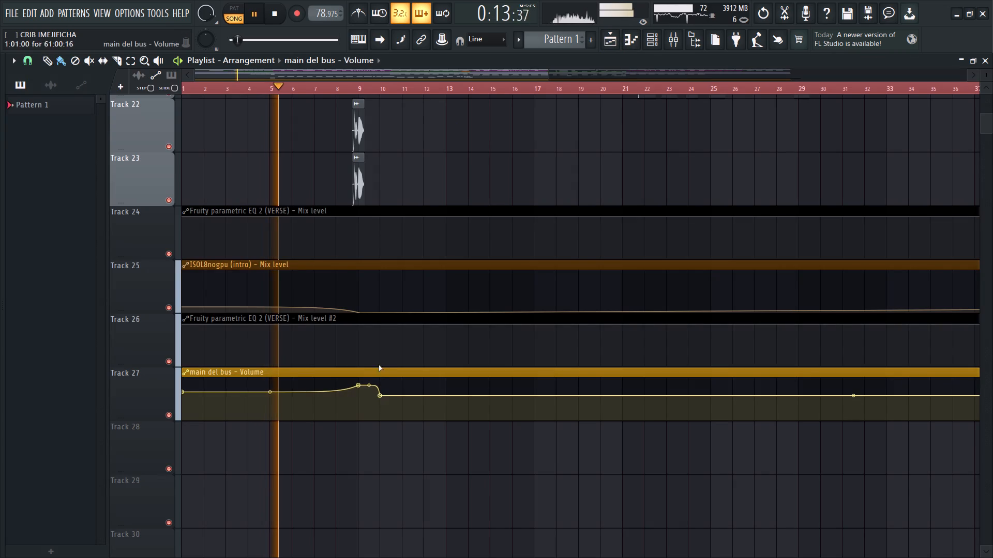
click(183, 393)
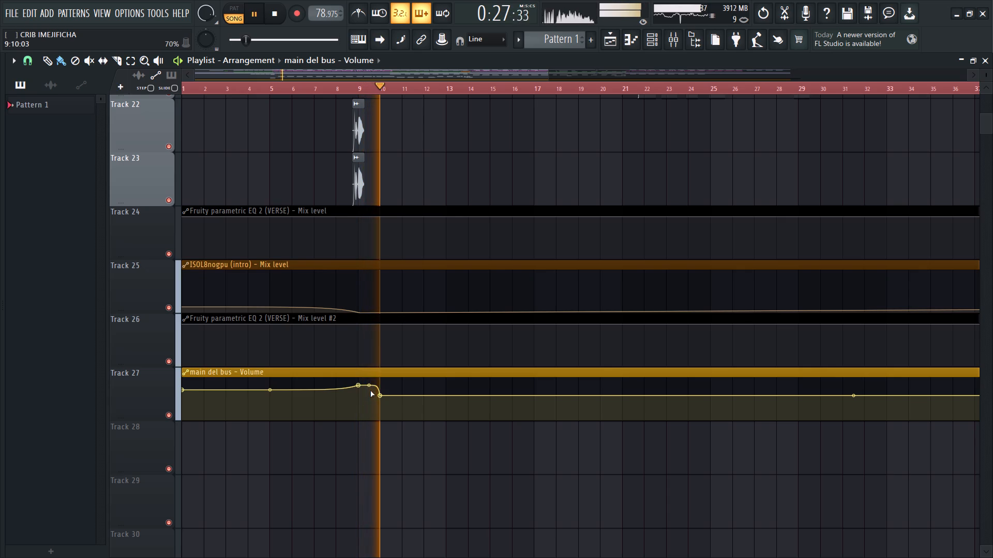
Play from bar 8 and examine the vocal clips around bar 9 against the volume automation.
click(342, 85)
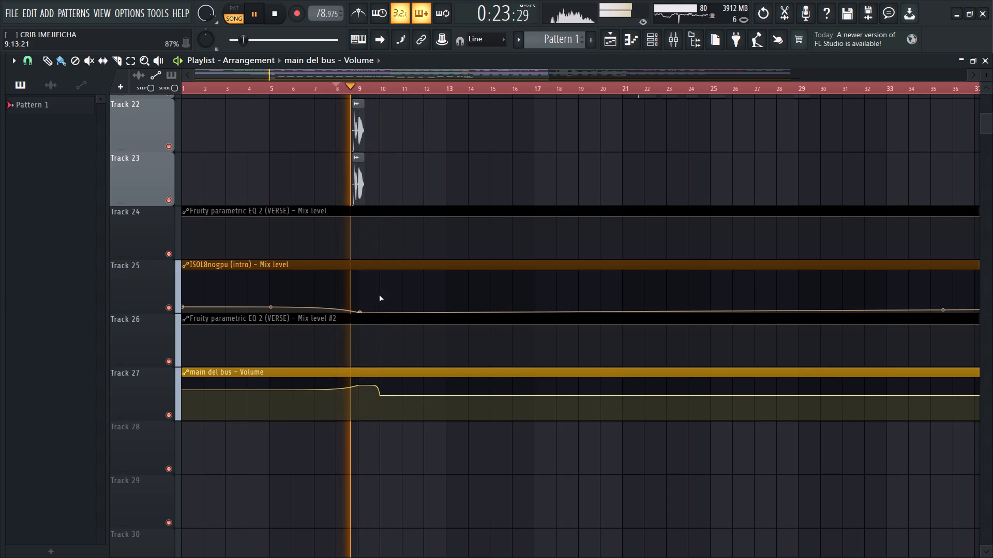
ctrl+scroll(359, 393, up, 3)
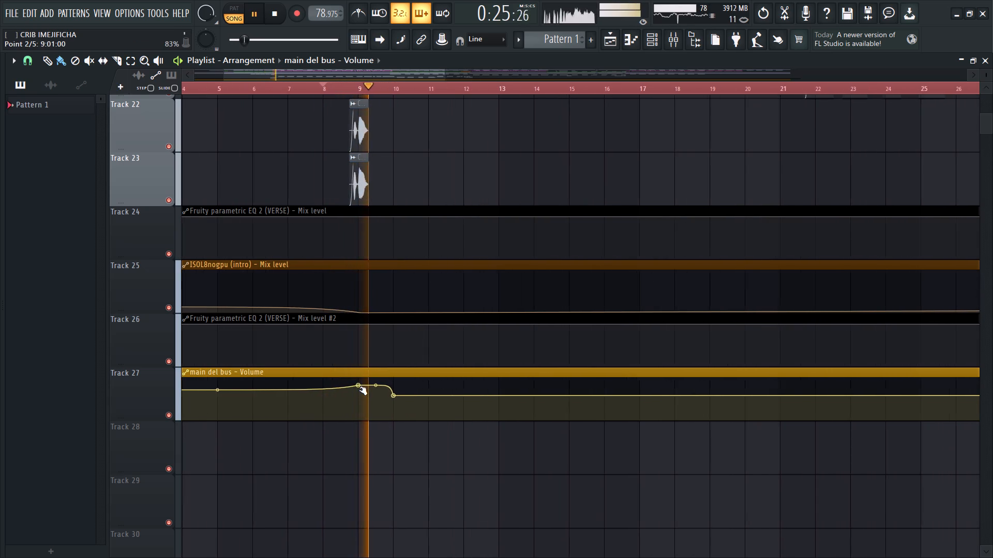
ctrl+scroll(360, 389, up, 2)
scroll(364, 388, up, 6)
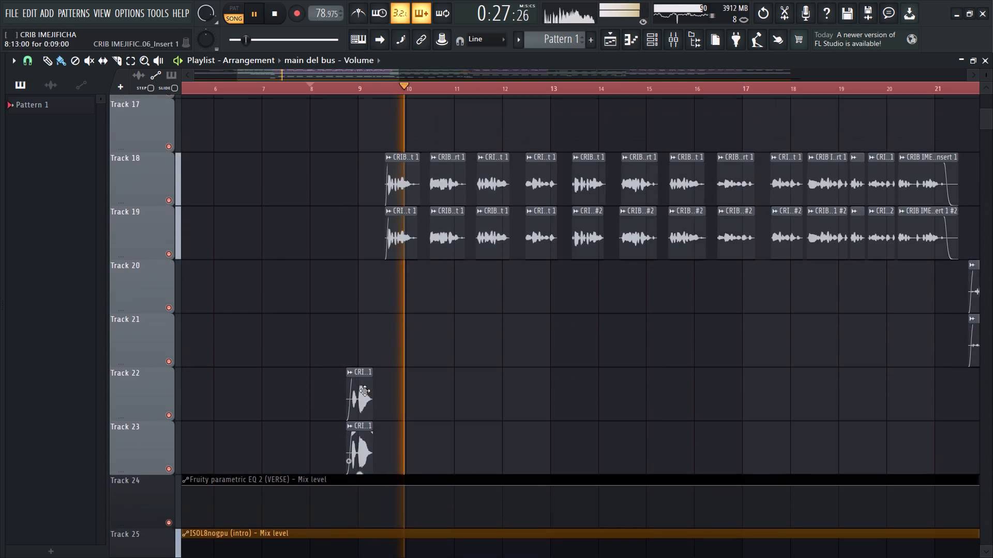
scroll(365, 391, up, 8)
scroll(365, 388, down, 6)
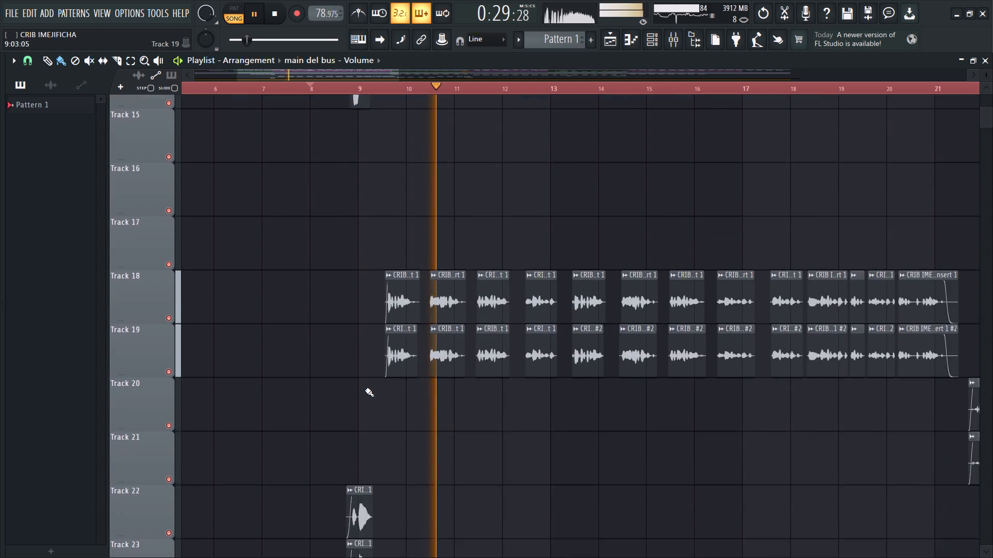
scroll(365, 390, down, 10)
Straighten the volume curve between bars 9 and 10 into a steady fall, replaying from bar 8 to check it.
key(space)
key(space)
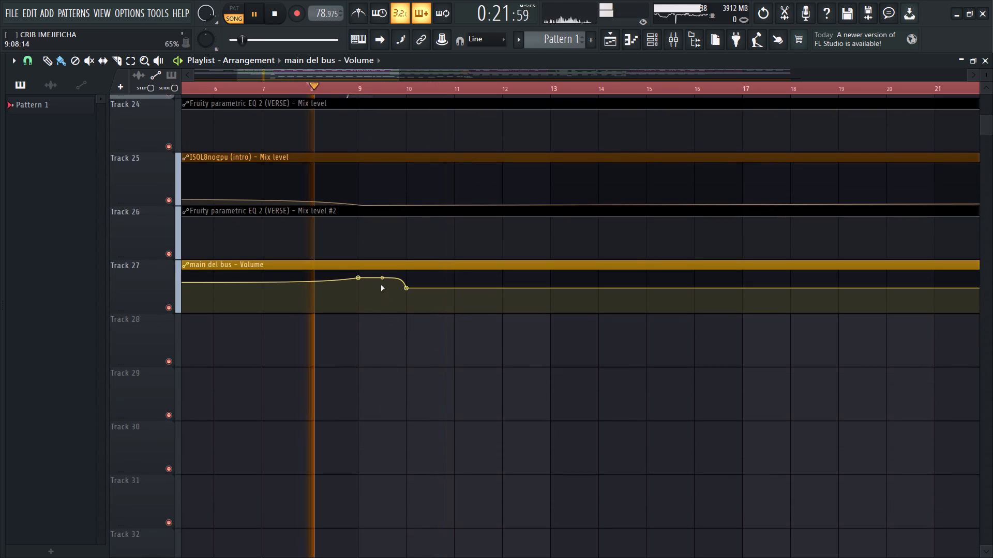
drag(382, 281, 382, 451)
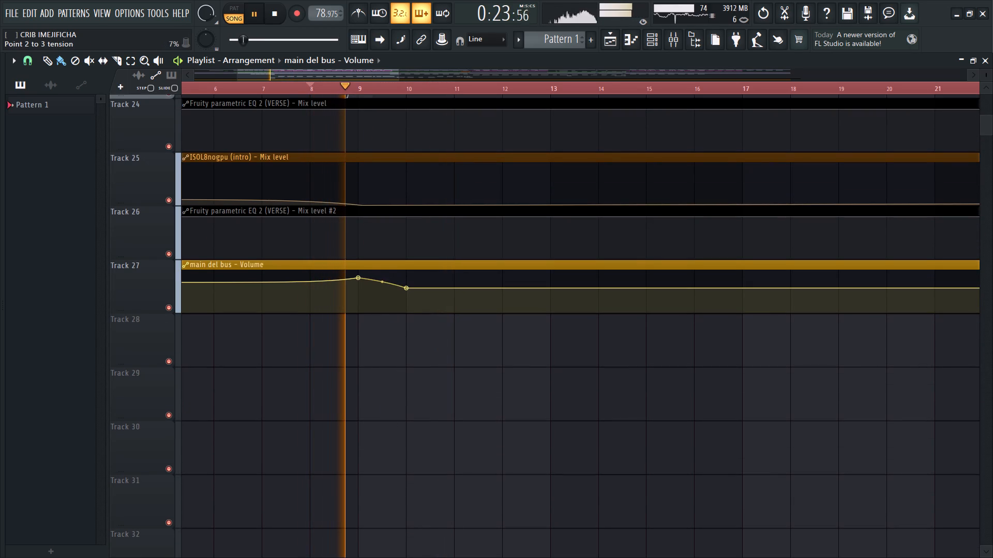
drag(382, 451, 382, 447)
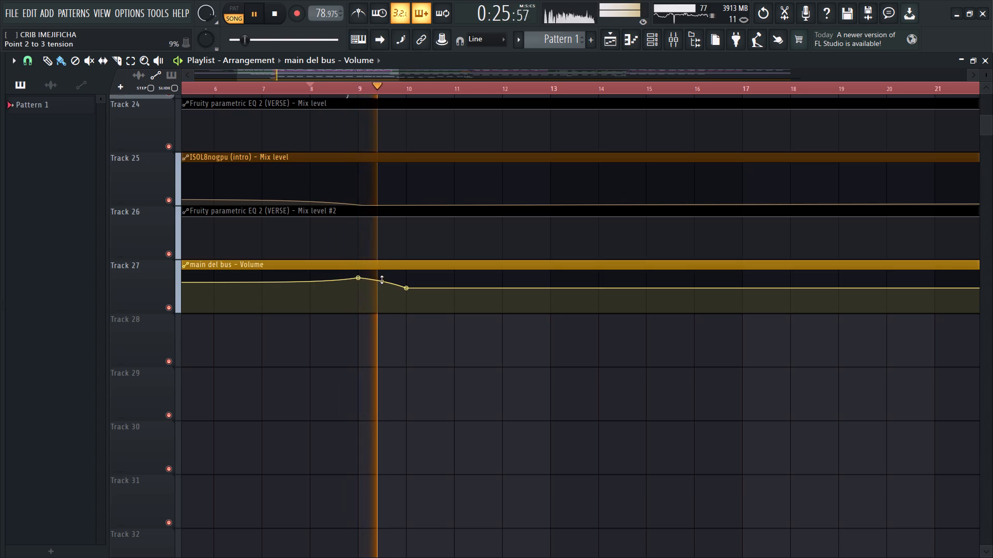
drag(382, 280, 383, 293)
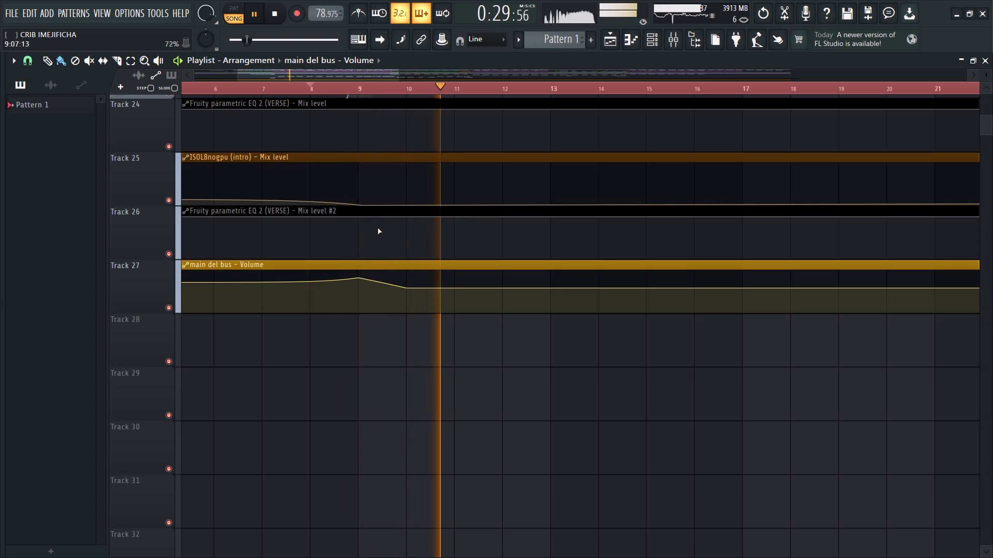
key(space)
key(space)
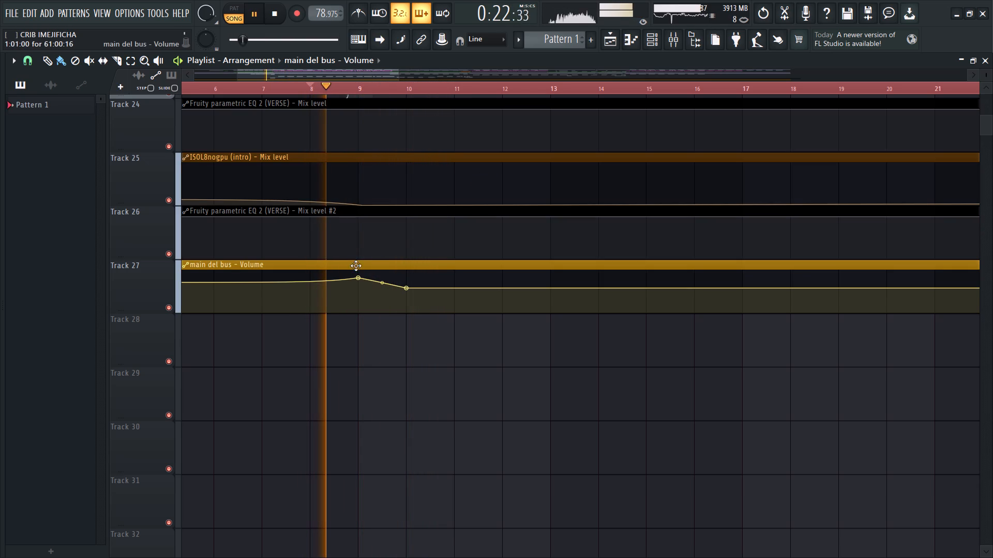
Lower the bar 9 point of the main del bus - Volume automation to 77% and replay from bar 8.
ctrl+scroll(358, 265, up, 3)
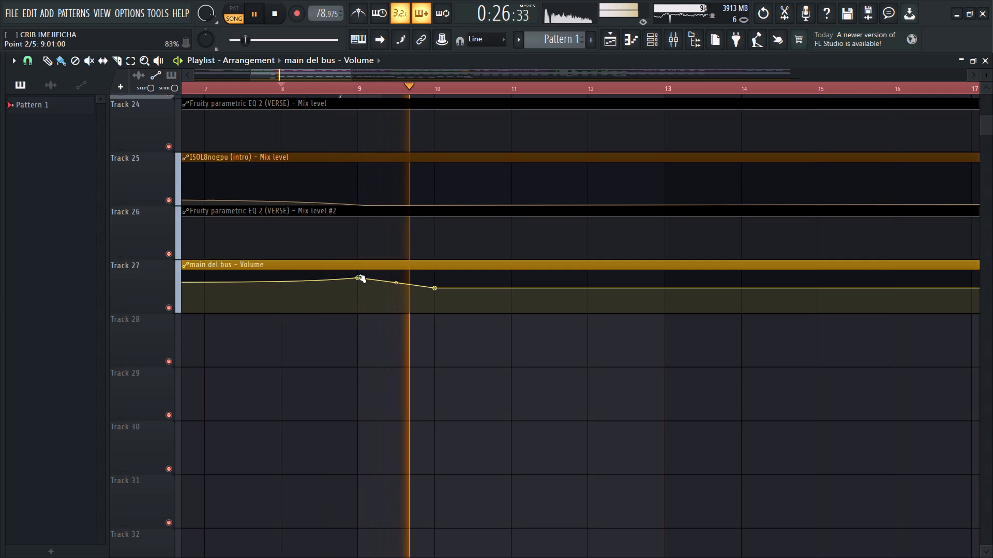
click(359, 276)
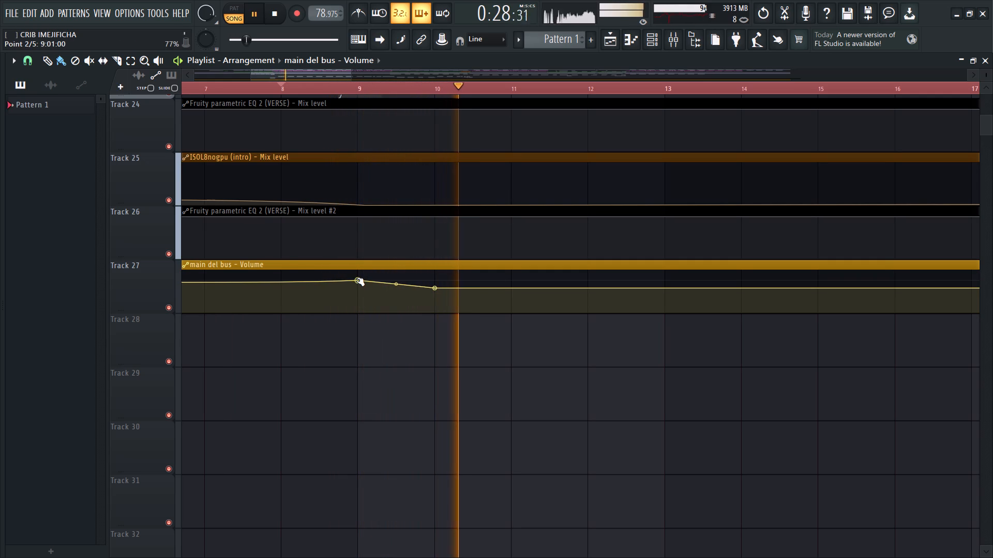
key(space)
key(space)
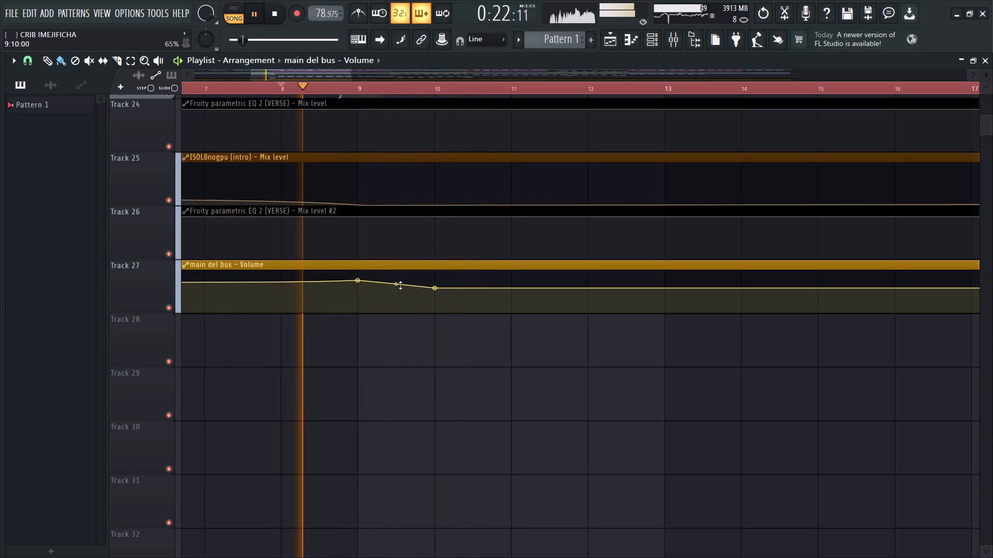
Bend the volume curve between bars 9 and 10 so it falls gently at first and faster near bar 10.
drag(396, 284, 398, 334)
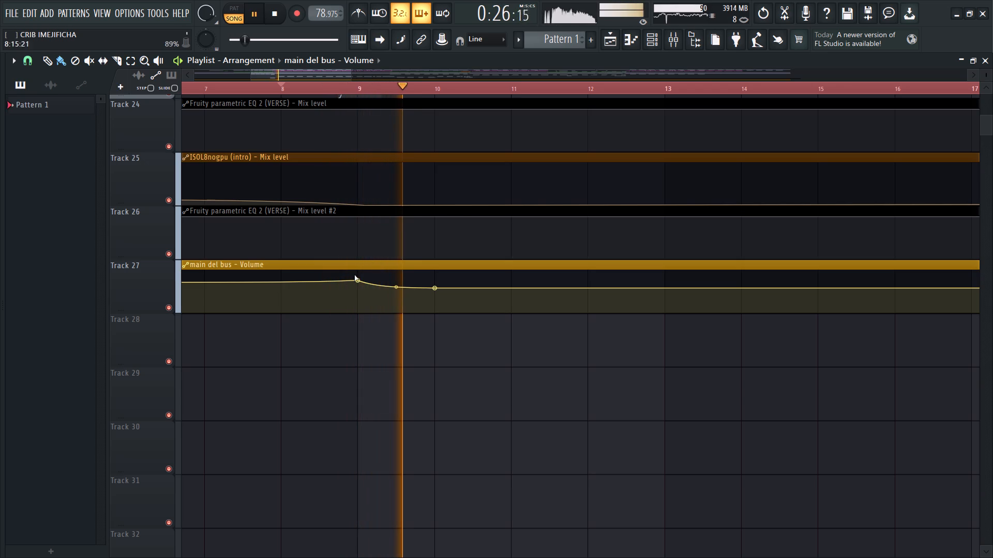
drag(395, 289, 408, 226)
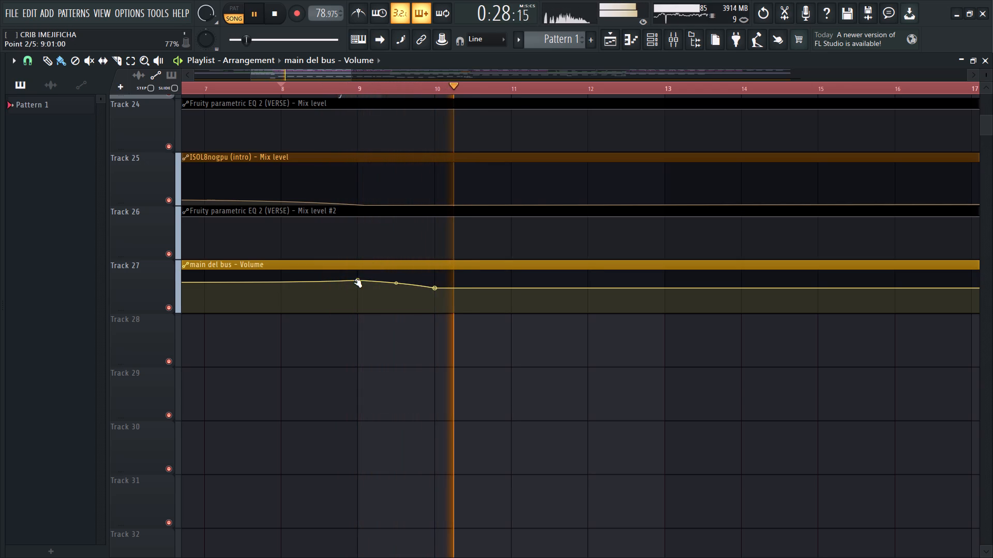
Paste the copied 59% value onto the bar 9 point of the volume automation and replay from bar 8 to check it.
click(355, 281)
right_click(357, 284)
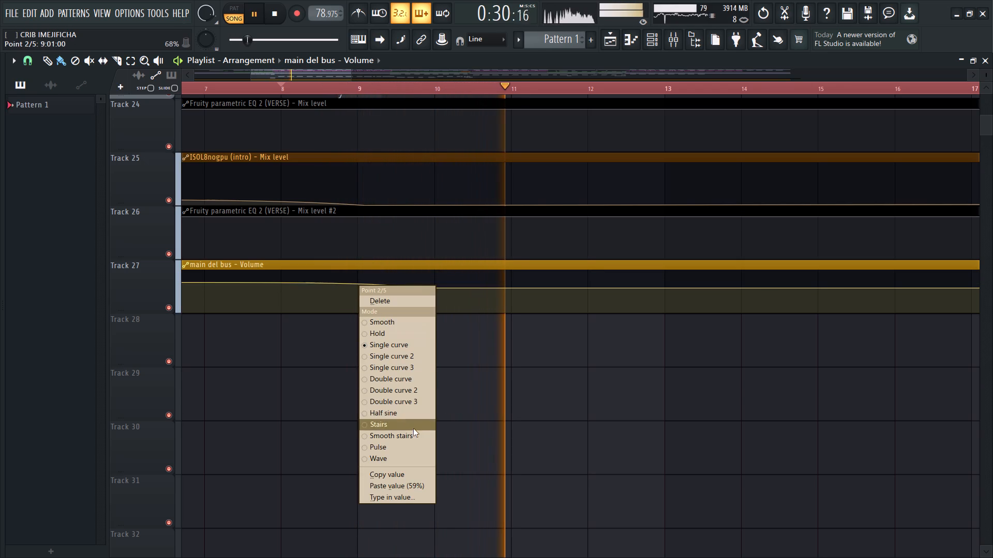
click(414, 485)
key(space)
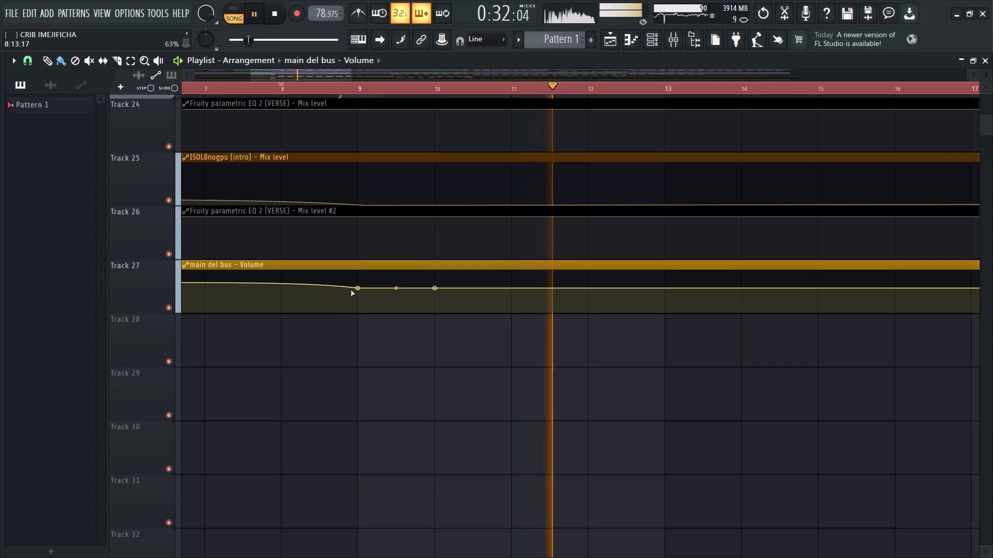
ctrl+scroll(328, 313, down, 10)
key(space)
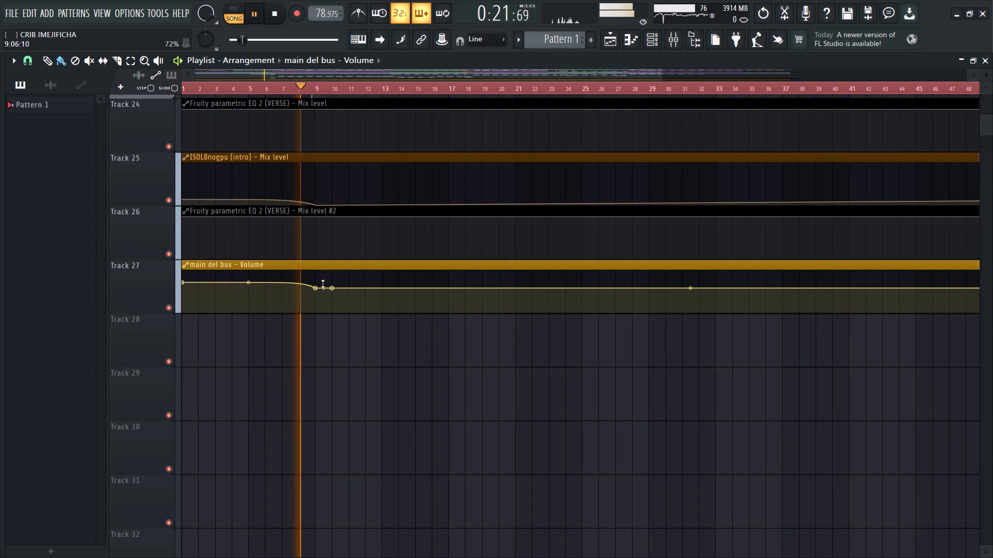
ctrl+scroll(325, 289, up, 5)
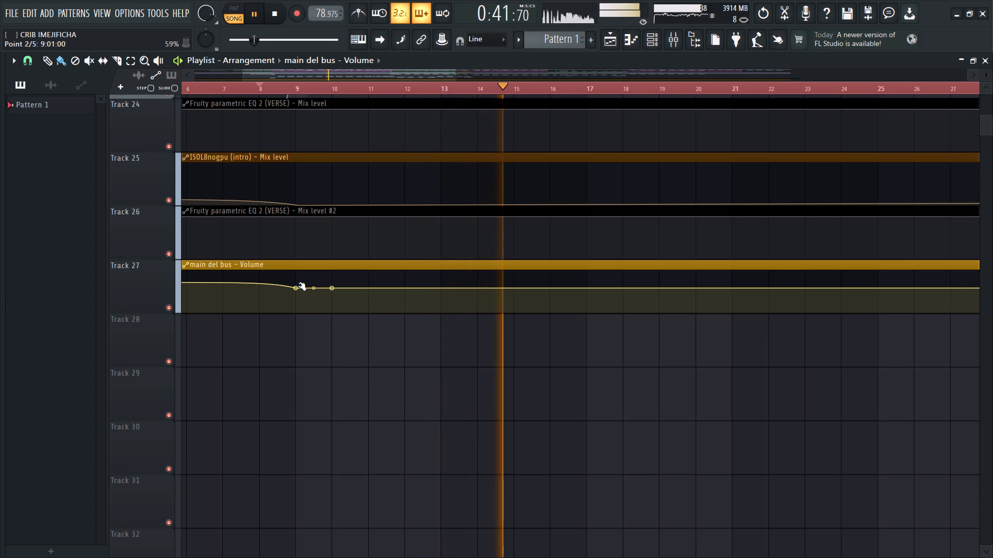
While playing the outro, add a volume automation point at bar 61 and drop the final point at bar 62 to the bottom.
ctrl+scroll(332, 338, down, 12)
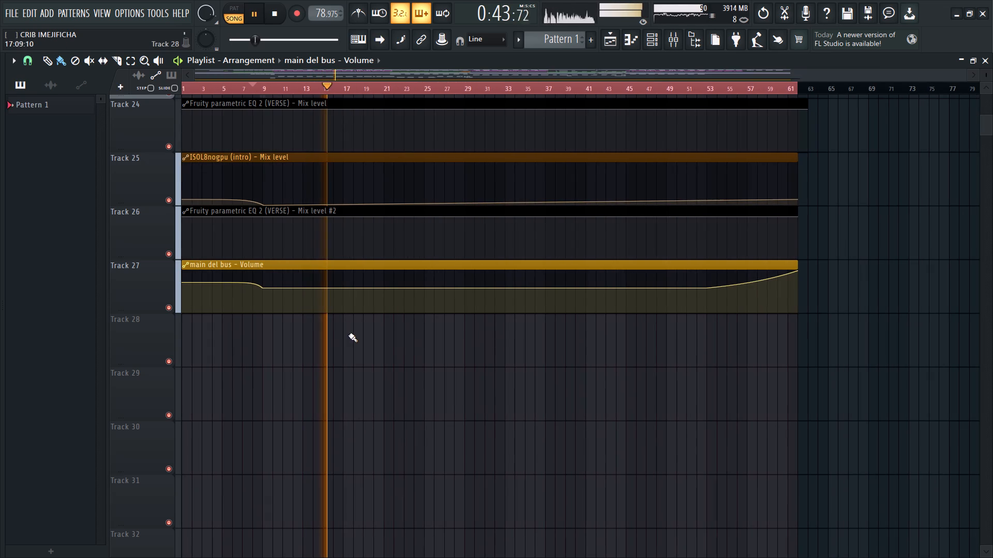
click(723, 92)
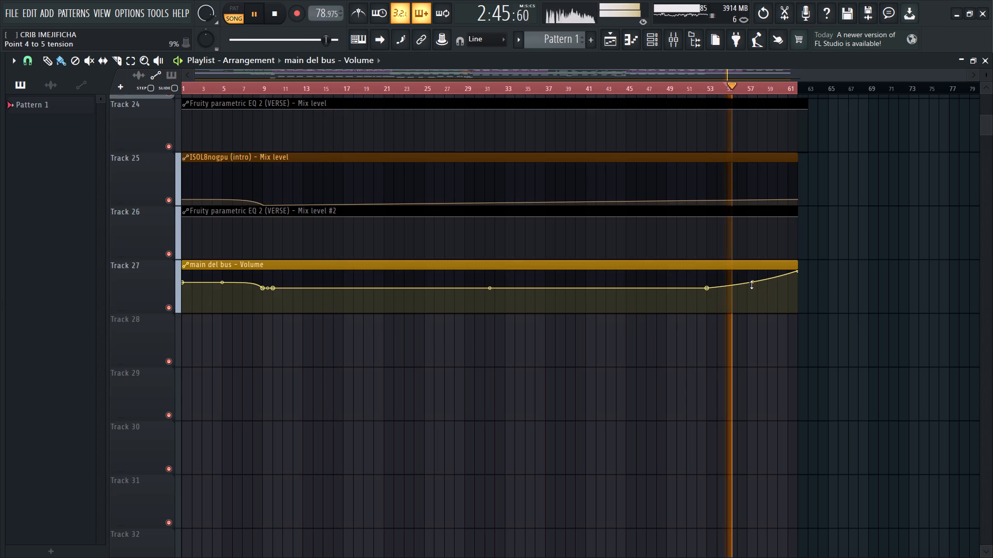
ctrl+scroll(755, 287, up, 3)
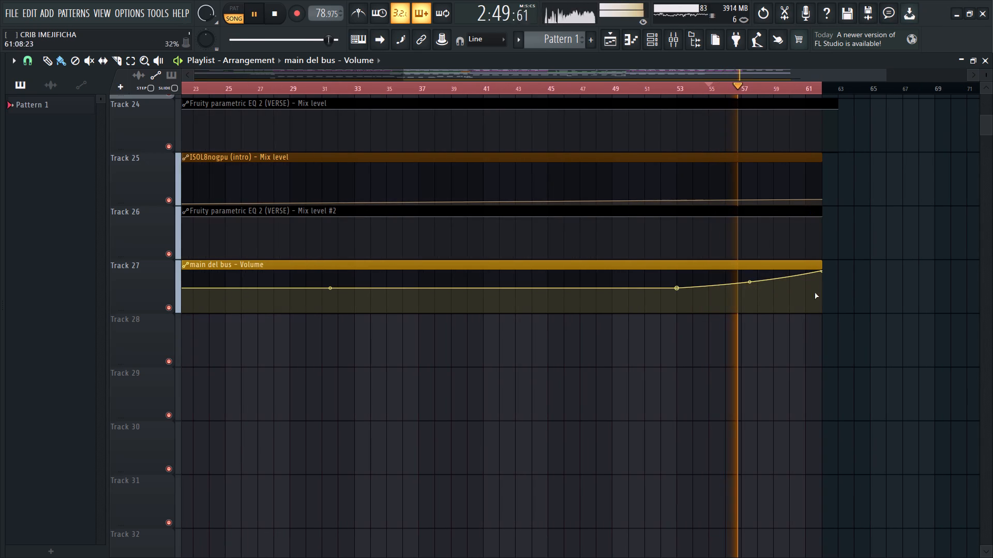
right_click(805, 276)
drag(822, 275, 822, 271)
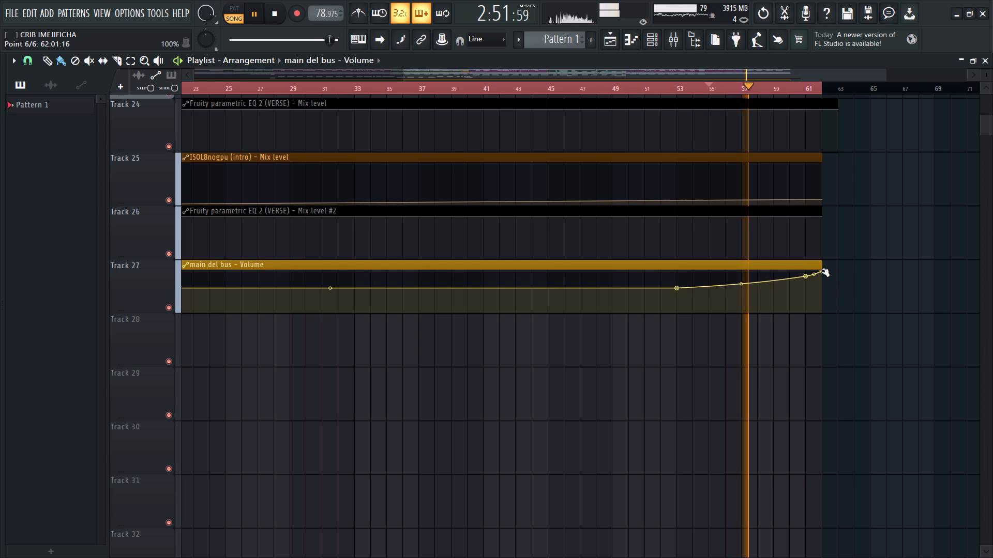
drag(822, 271, 822, 323)
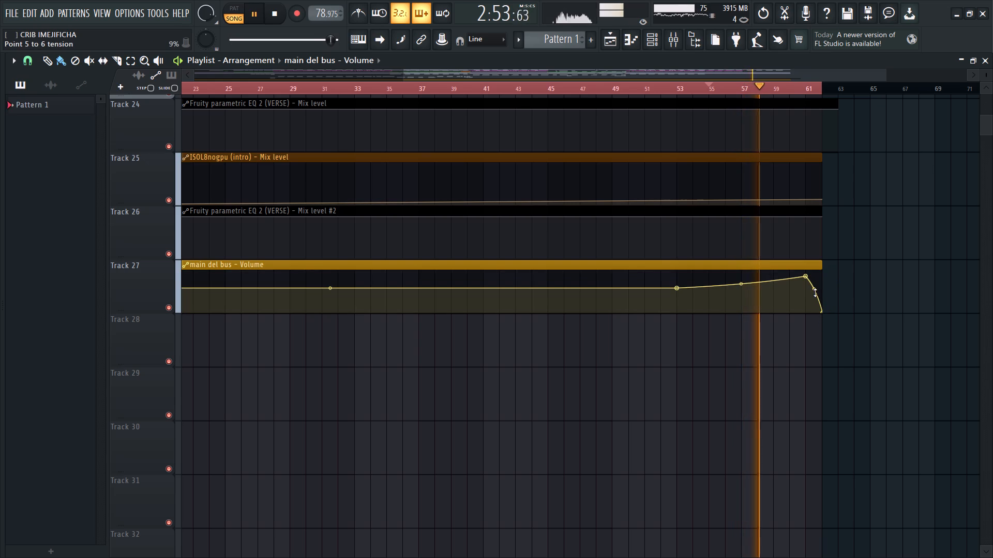
Look over the vocal, beat and automation tracks while the song plays from the start, picking the TAG clip on Track 5 at bar 4.
ctrl+scroll(810, 291, up, 2)
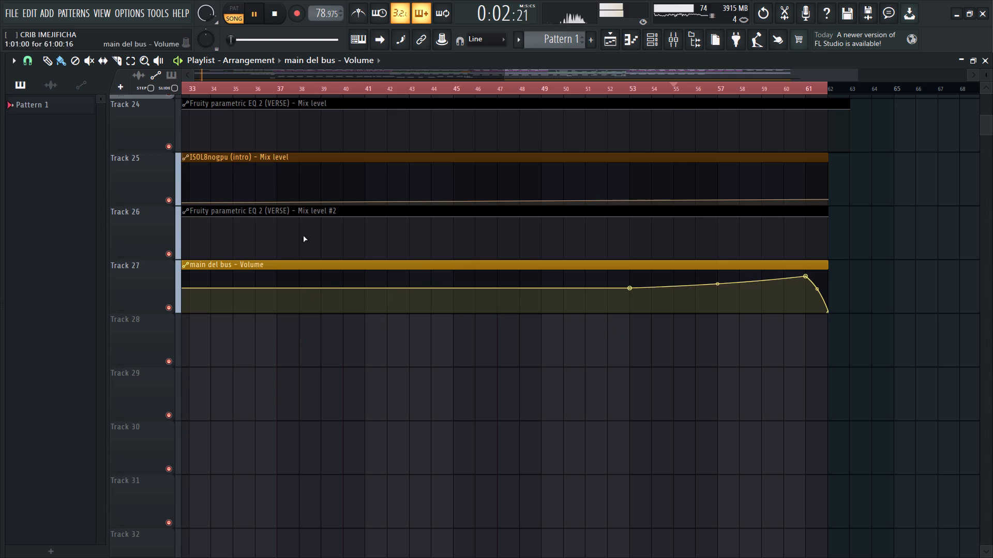
ctrl+scroll(253, 395, down, 8)
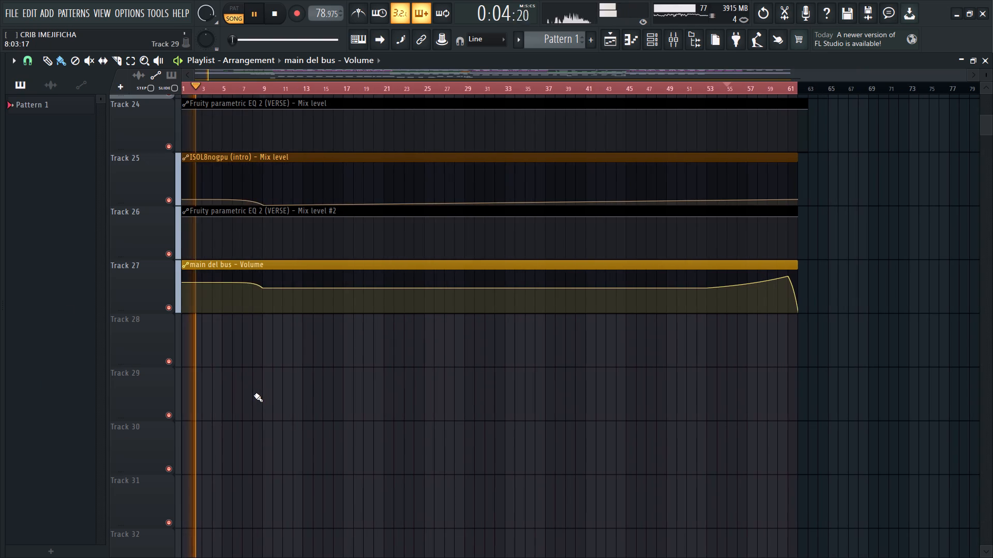
ctrl+scroll(254, 395, down, 4)
scroll(242, 368, up, 16)
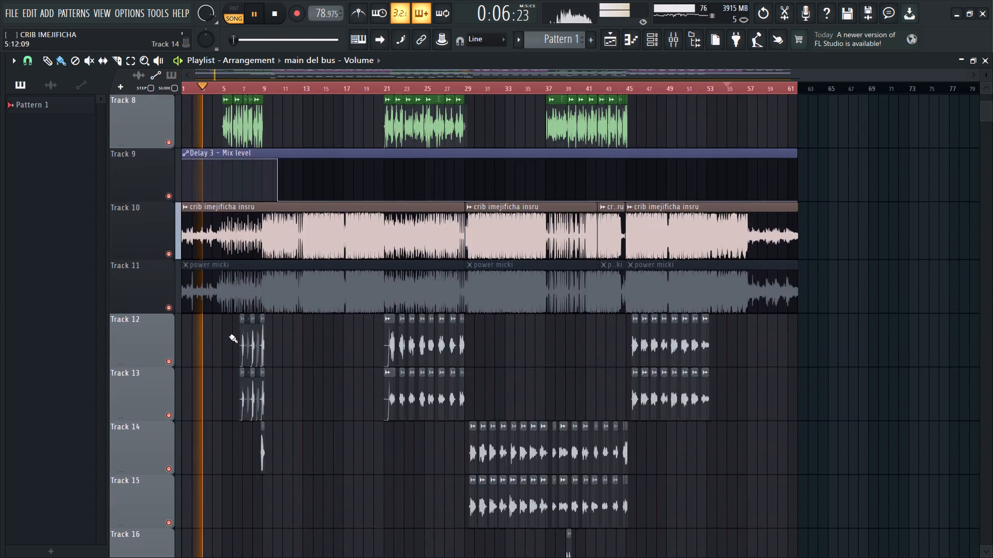
scroll(229, 336, up, 5)
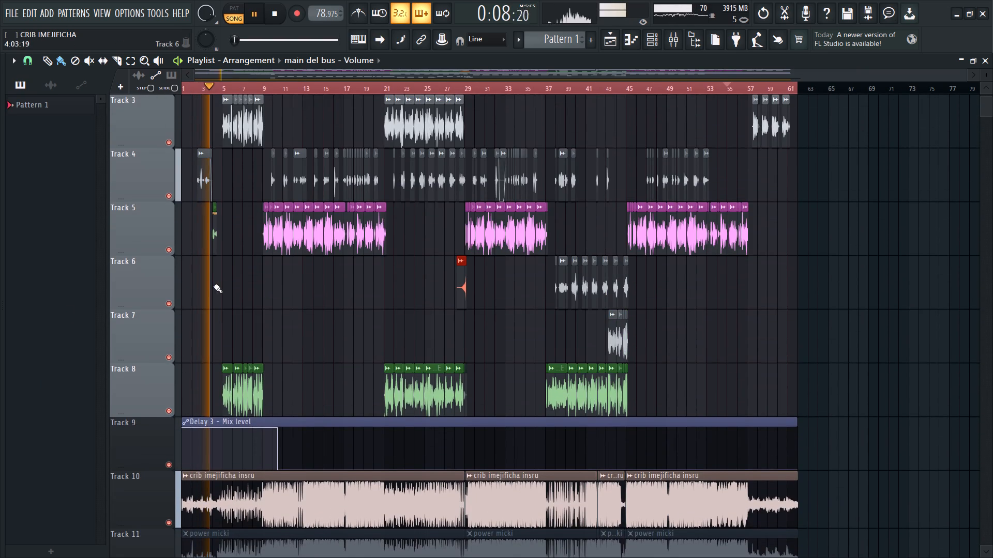
ctrl+scroll(206, 234, up, 11)
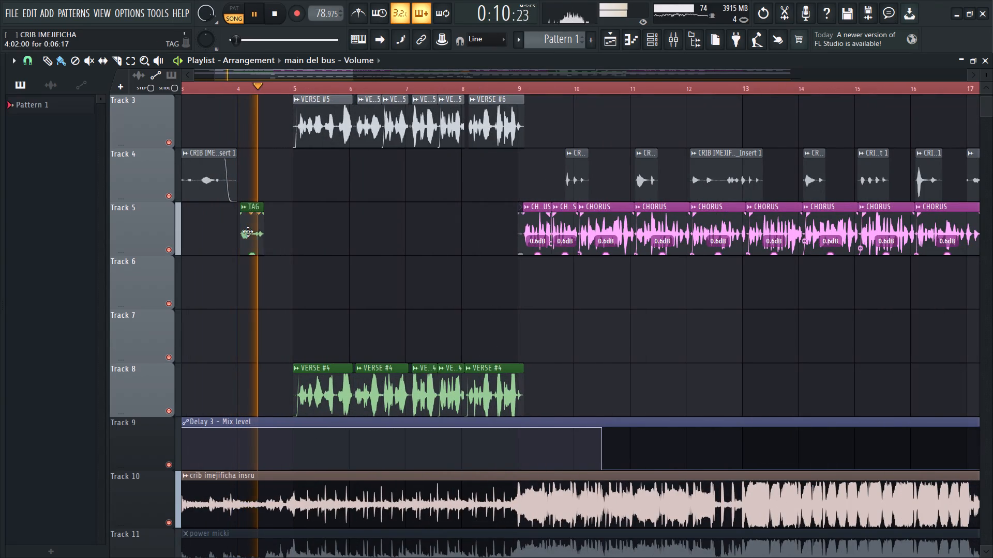
click(248, 231)
ctrl+scroll(229, 259, down, 13)
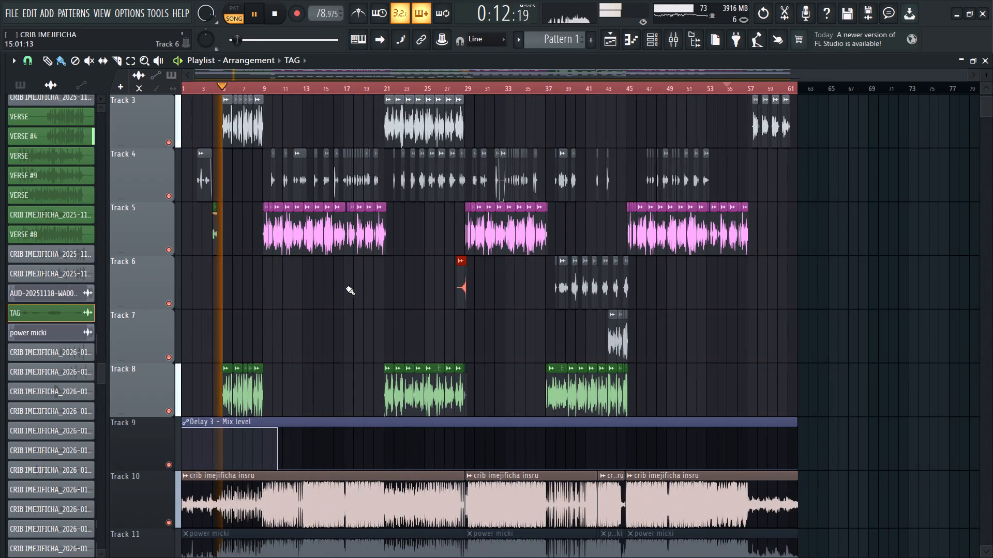
scroll(350, 288, up, 4)
scroll(345, 283, down, 4)
ctrl+scroll(363, 286, down, 3)
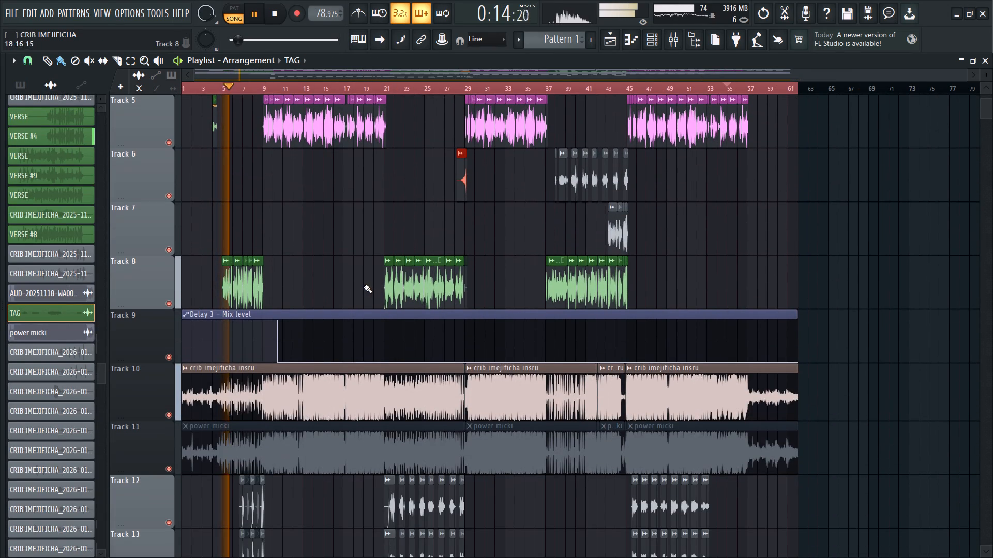
scroll(443, 297, up, 2)
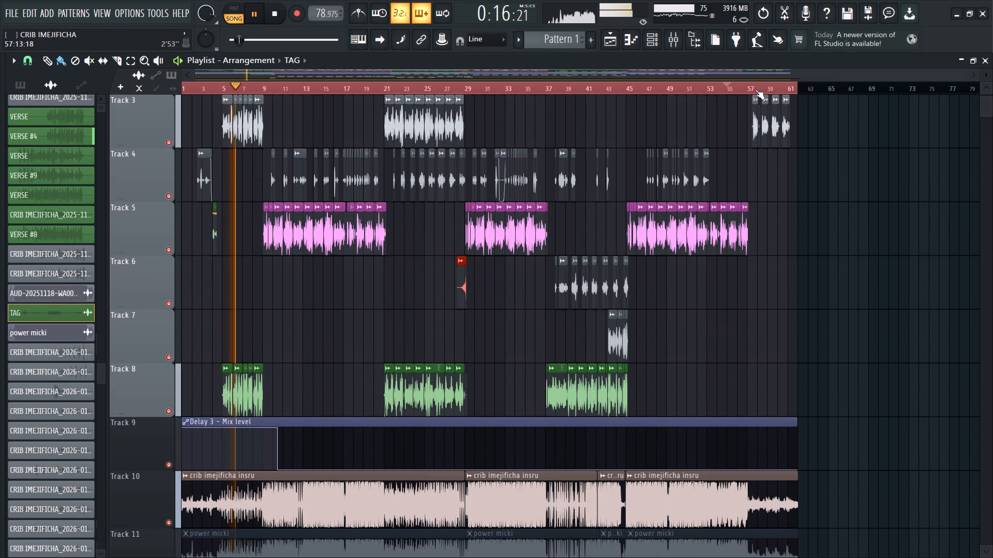
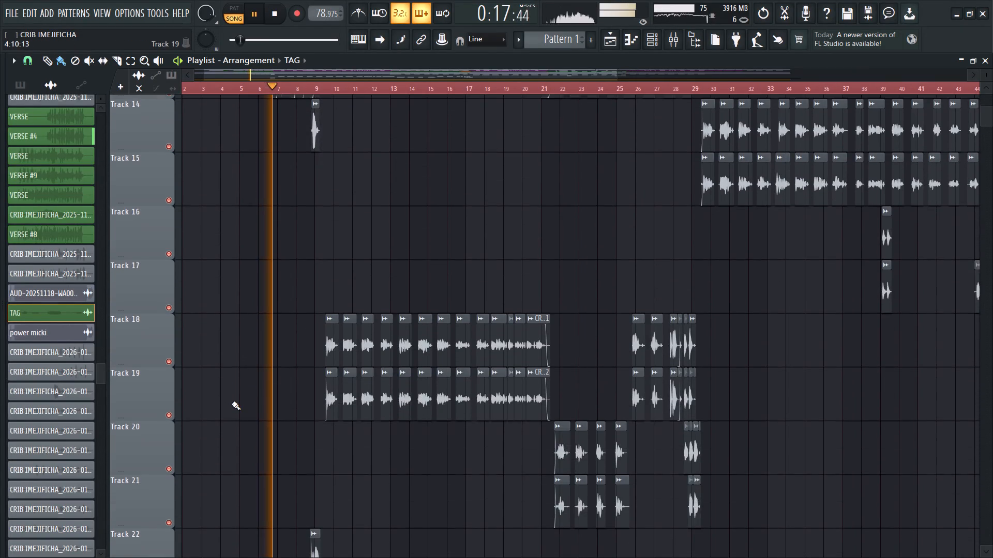
Try to bend the main del bus volume curve leading into bar 9 at its bar 5 handle.
scroll(232, 403, up, 18)
scroll(231, 402, down, 4)
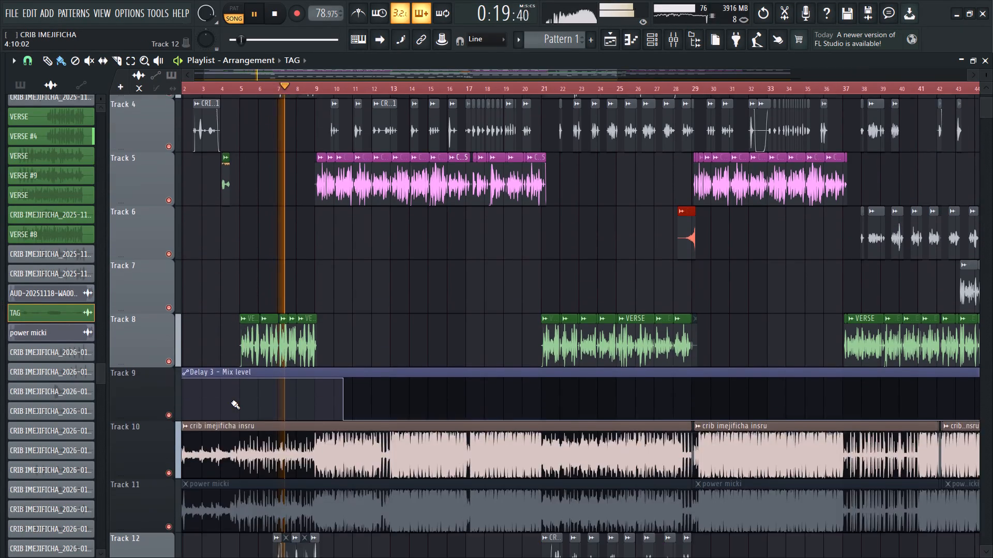
scroll(231, 402, down, 15)
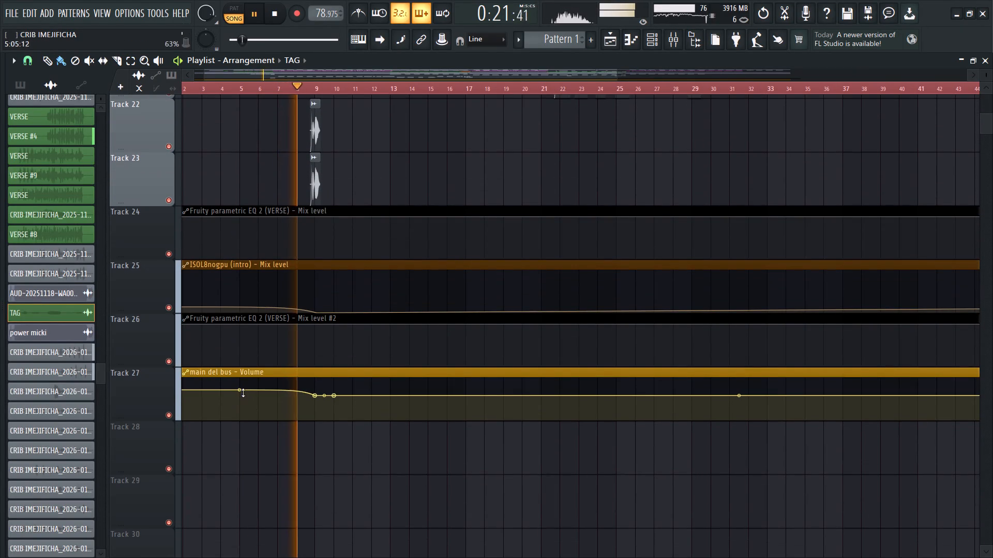
drag(238, 391, 252, 324)
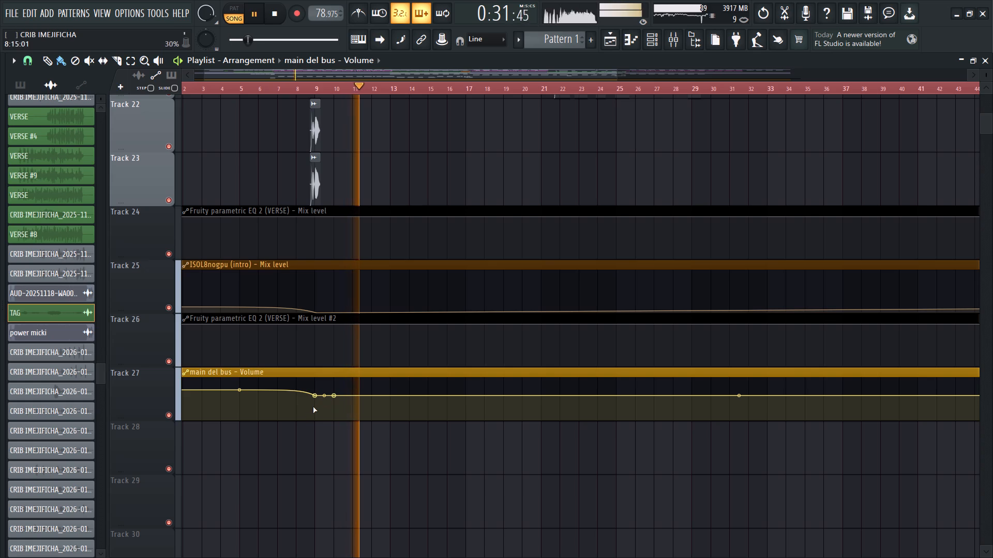
Play the song from bar 7 and examine the vocal and automation tracks around bars 9 and 10.
key(space)
key(space)
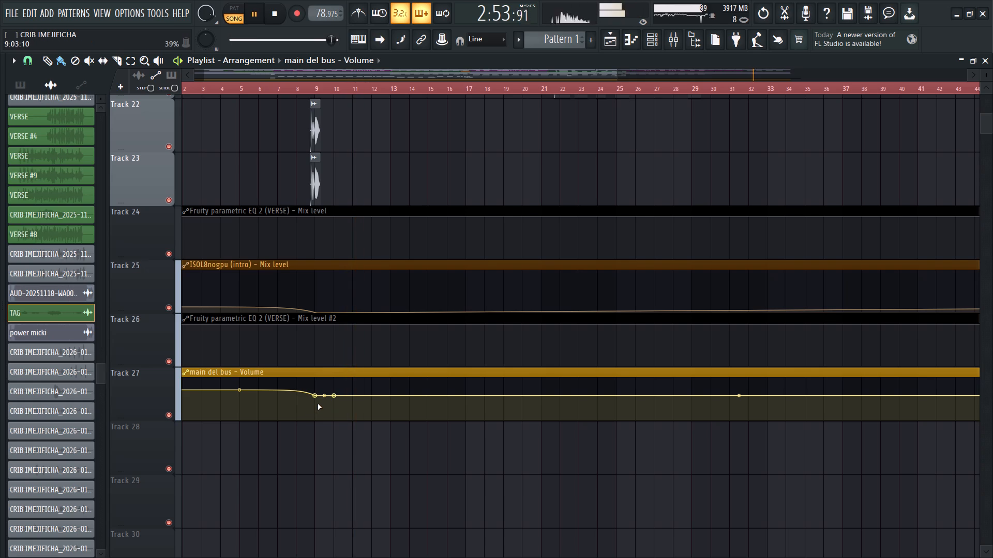
scroll(289, 416, up, 3)
key(space)
key(space)
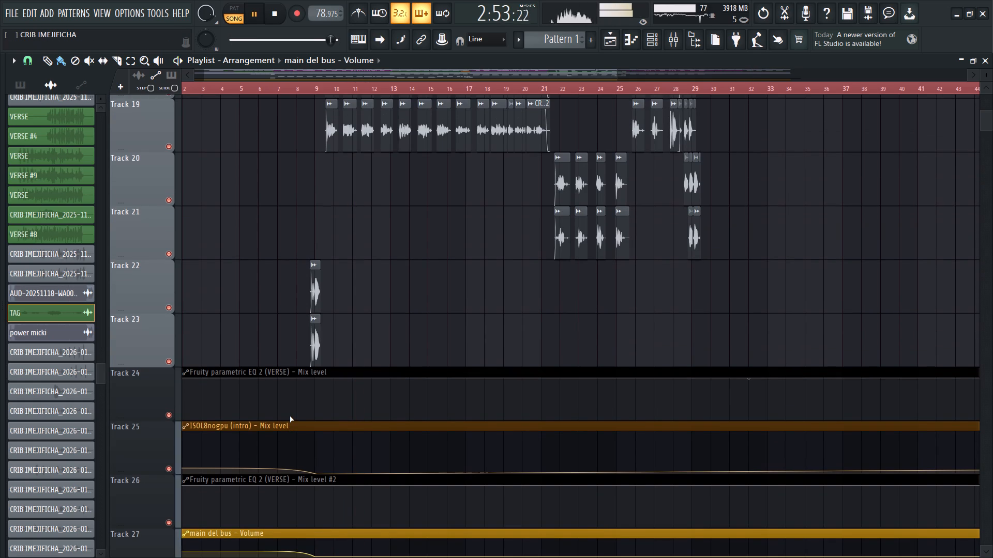
click(269, 91)
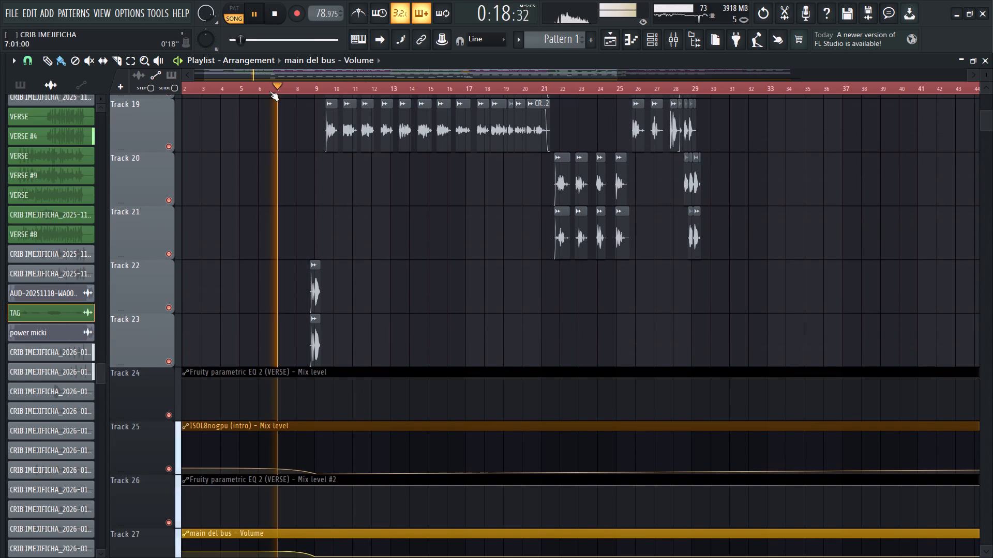
scroll(290, 468, down, 2)
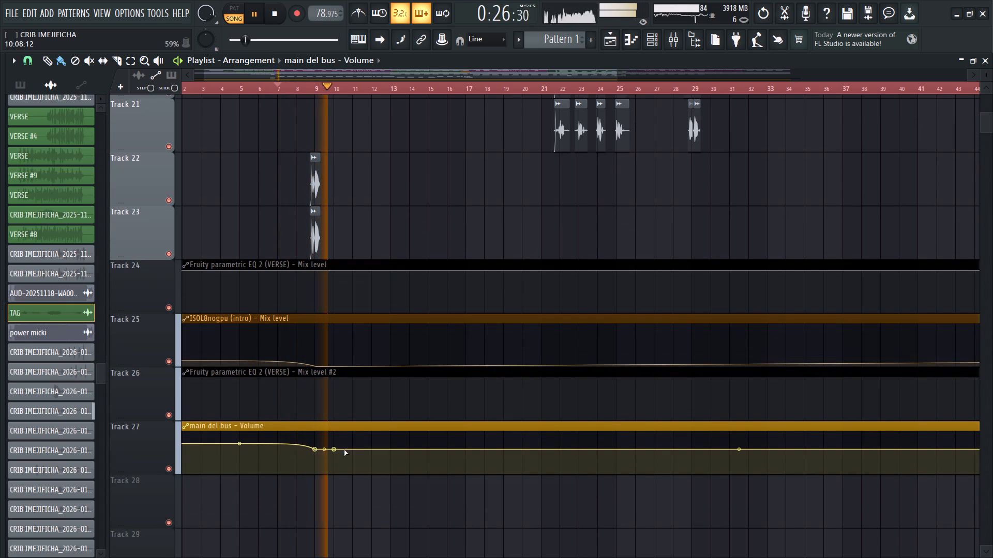
scroll(329, 401, up, 10)
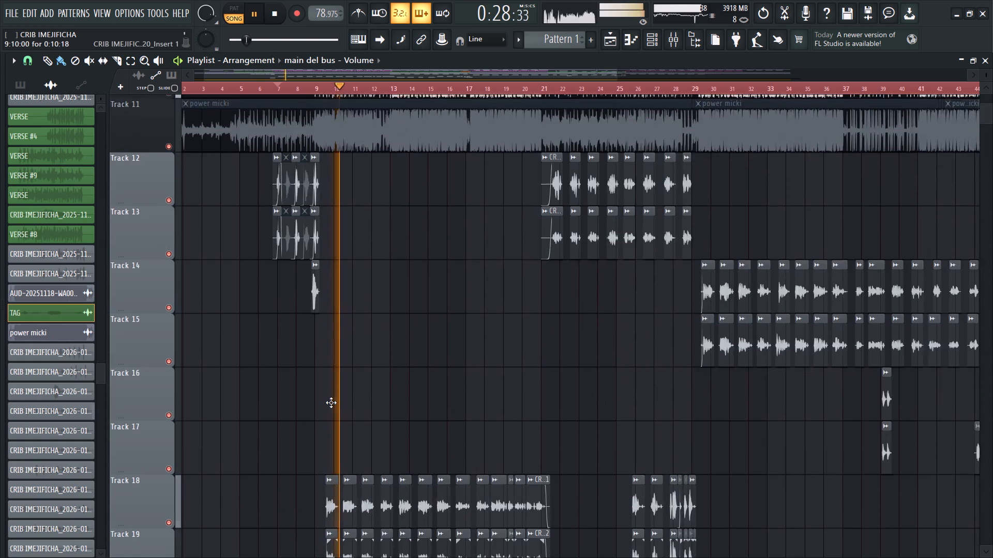
scroll(331, 402, up, 4)
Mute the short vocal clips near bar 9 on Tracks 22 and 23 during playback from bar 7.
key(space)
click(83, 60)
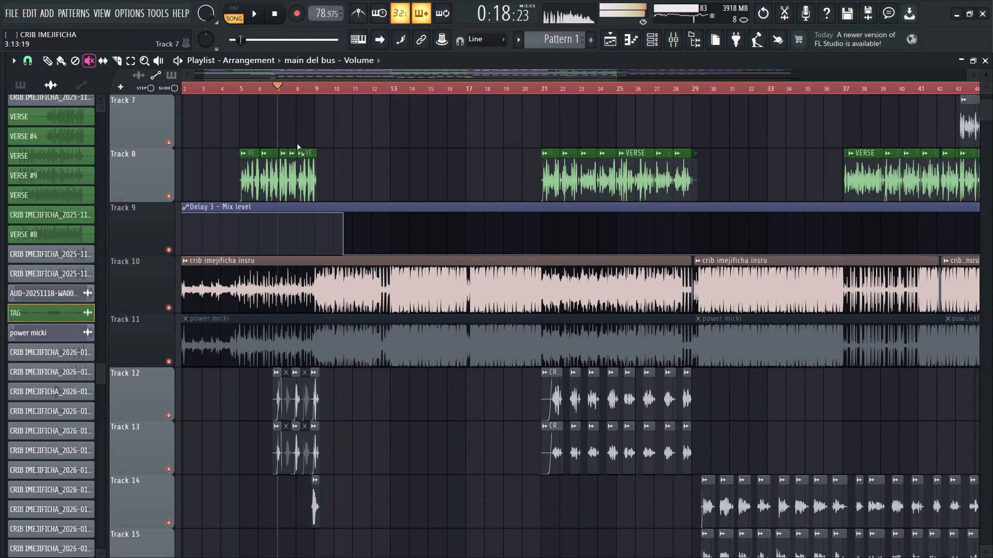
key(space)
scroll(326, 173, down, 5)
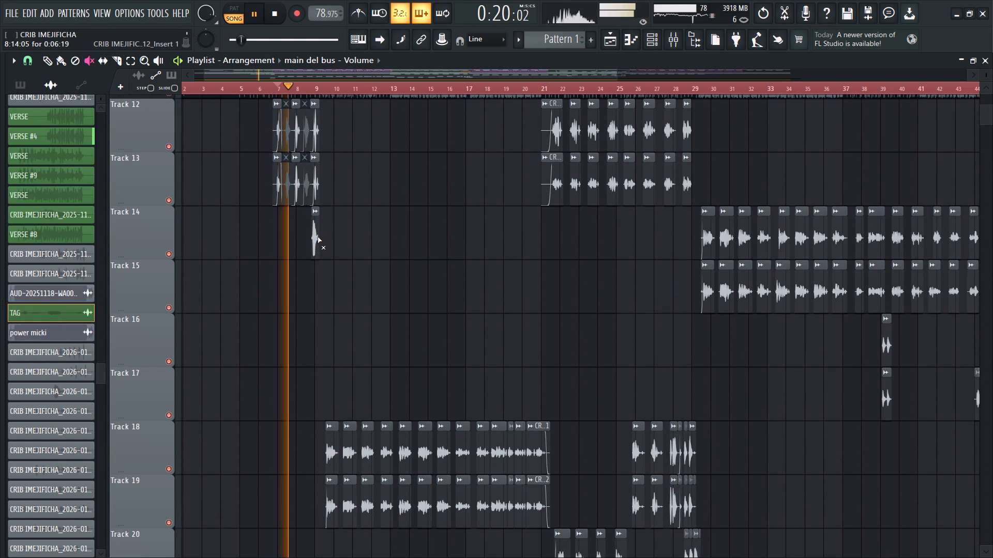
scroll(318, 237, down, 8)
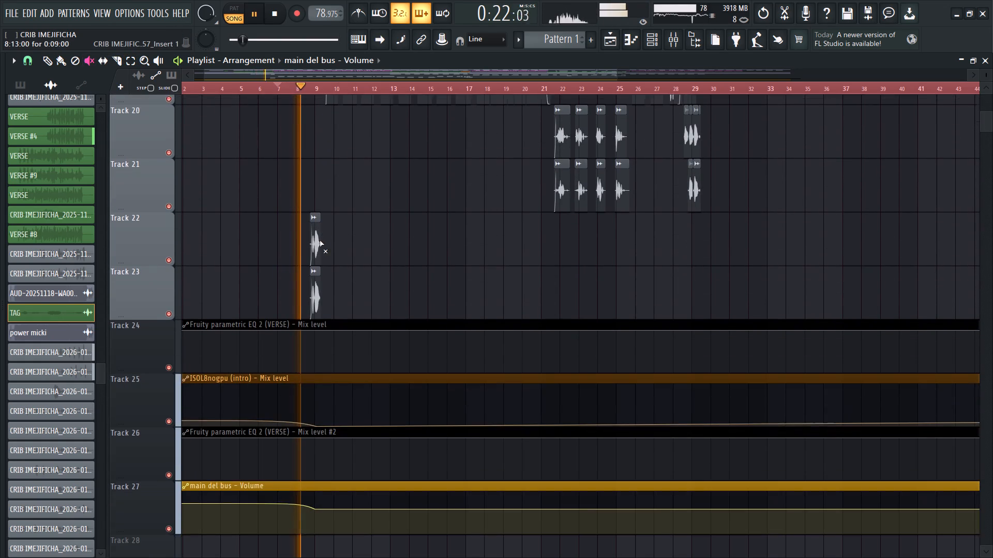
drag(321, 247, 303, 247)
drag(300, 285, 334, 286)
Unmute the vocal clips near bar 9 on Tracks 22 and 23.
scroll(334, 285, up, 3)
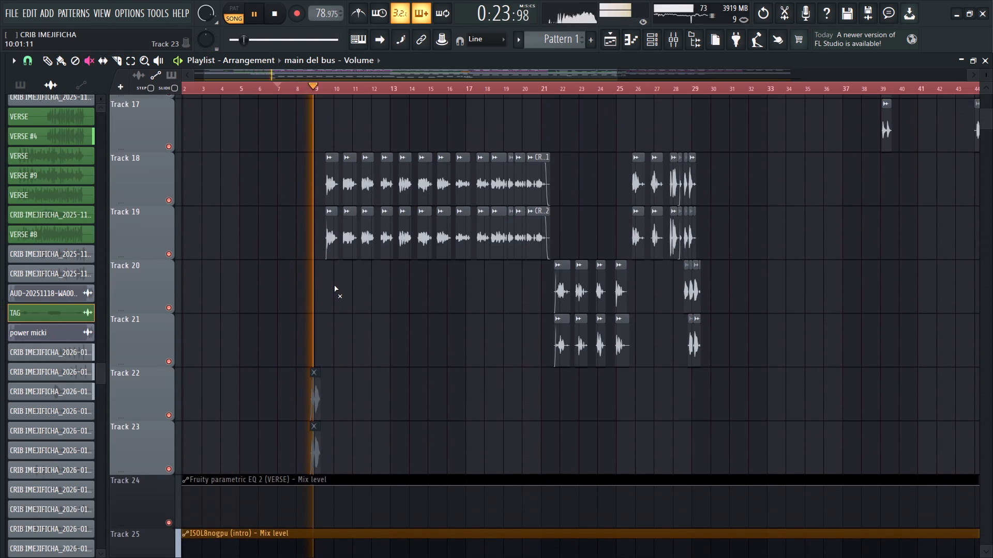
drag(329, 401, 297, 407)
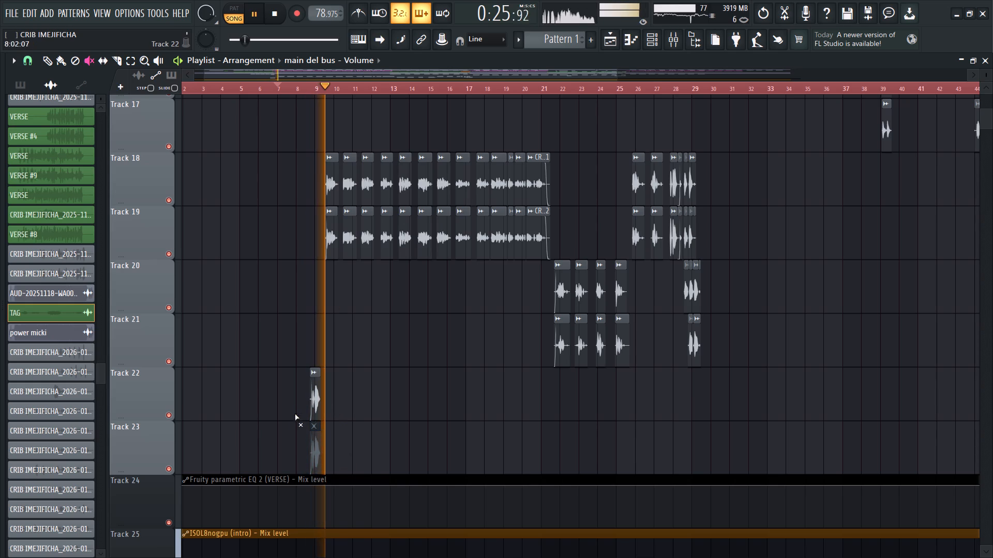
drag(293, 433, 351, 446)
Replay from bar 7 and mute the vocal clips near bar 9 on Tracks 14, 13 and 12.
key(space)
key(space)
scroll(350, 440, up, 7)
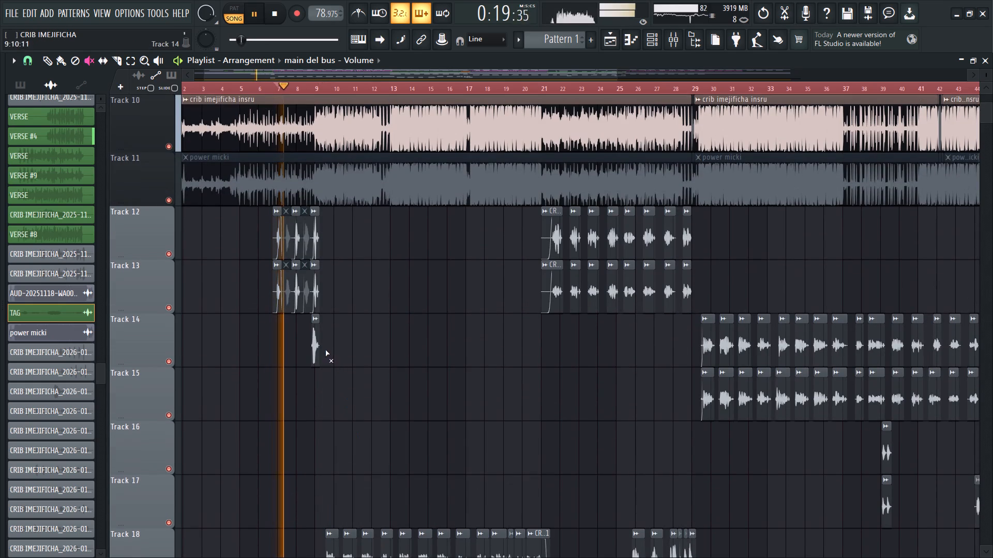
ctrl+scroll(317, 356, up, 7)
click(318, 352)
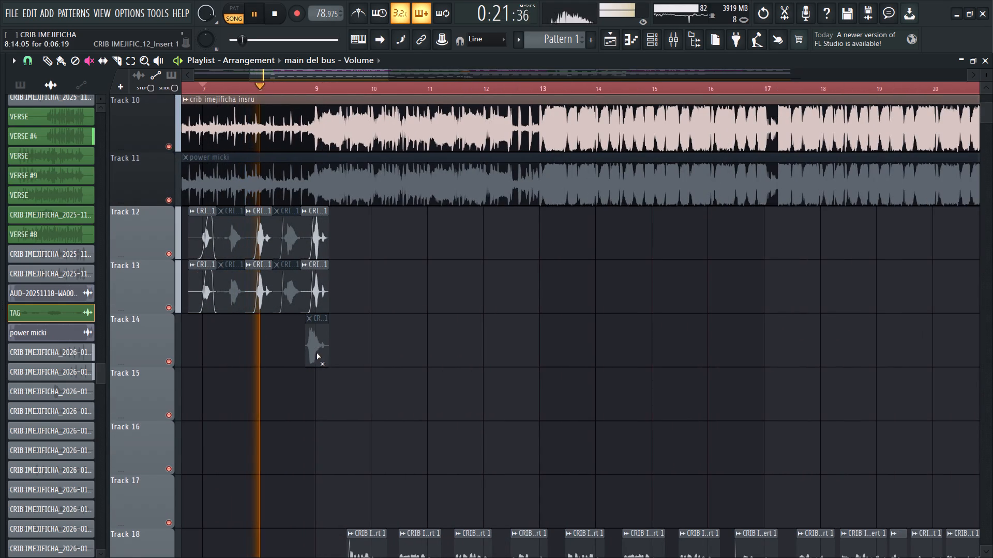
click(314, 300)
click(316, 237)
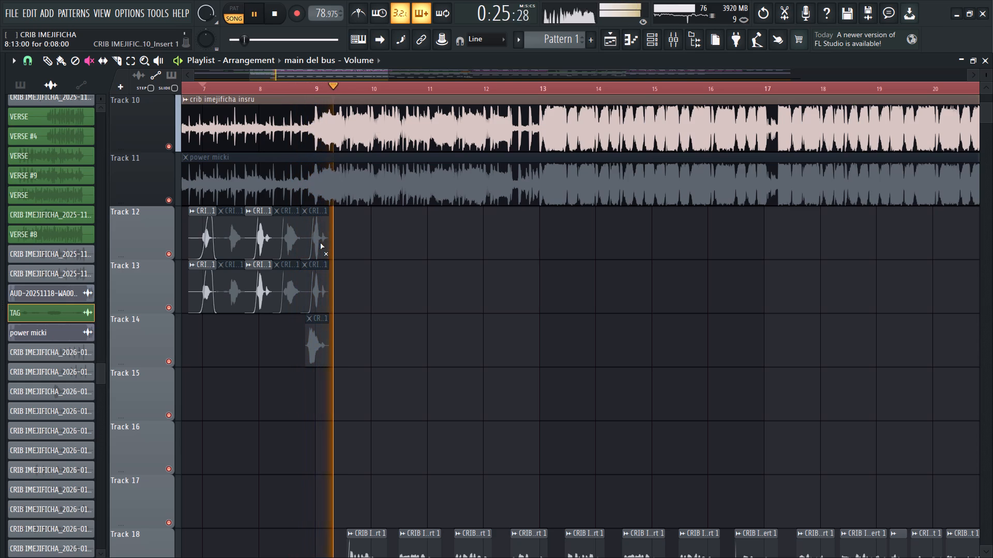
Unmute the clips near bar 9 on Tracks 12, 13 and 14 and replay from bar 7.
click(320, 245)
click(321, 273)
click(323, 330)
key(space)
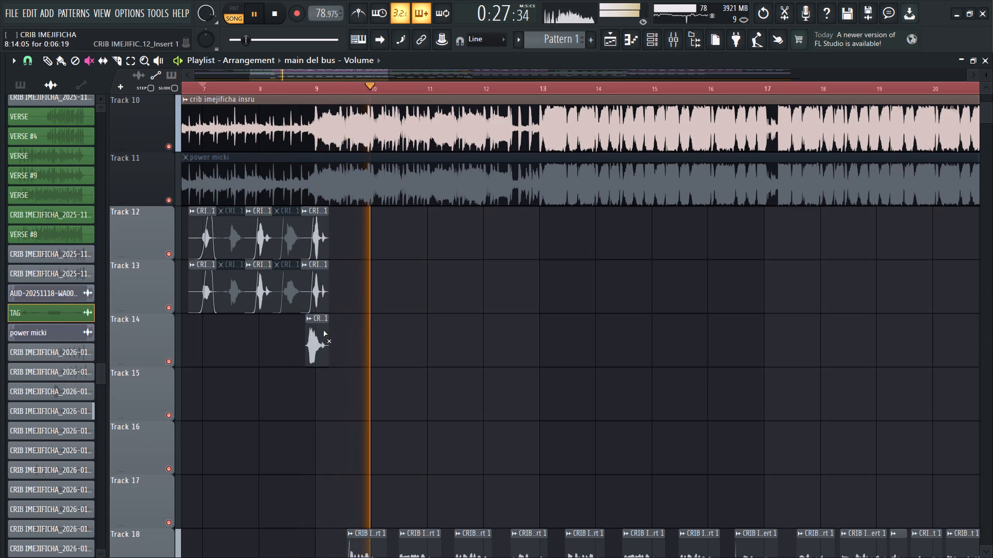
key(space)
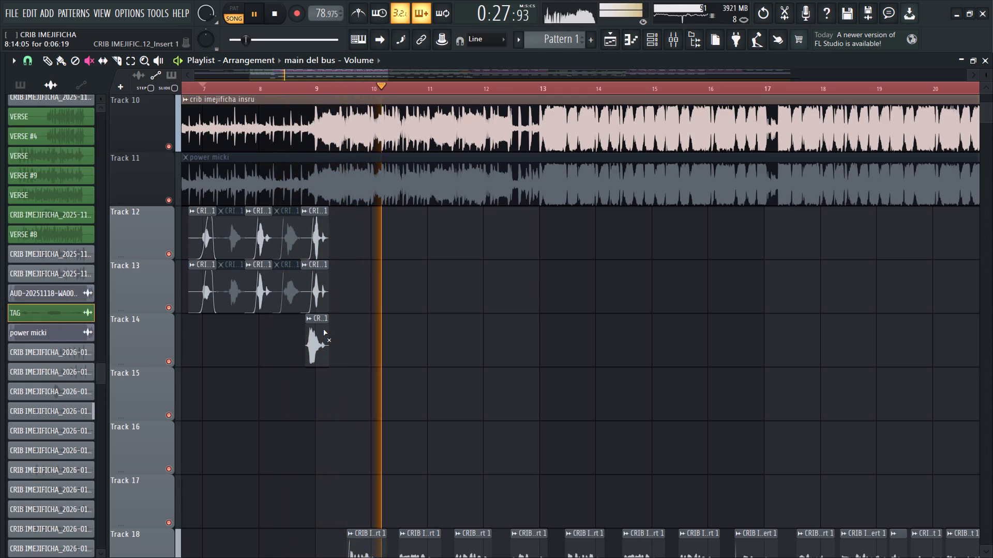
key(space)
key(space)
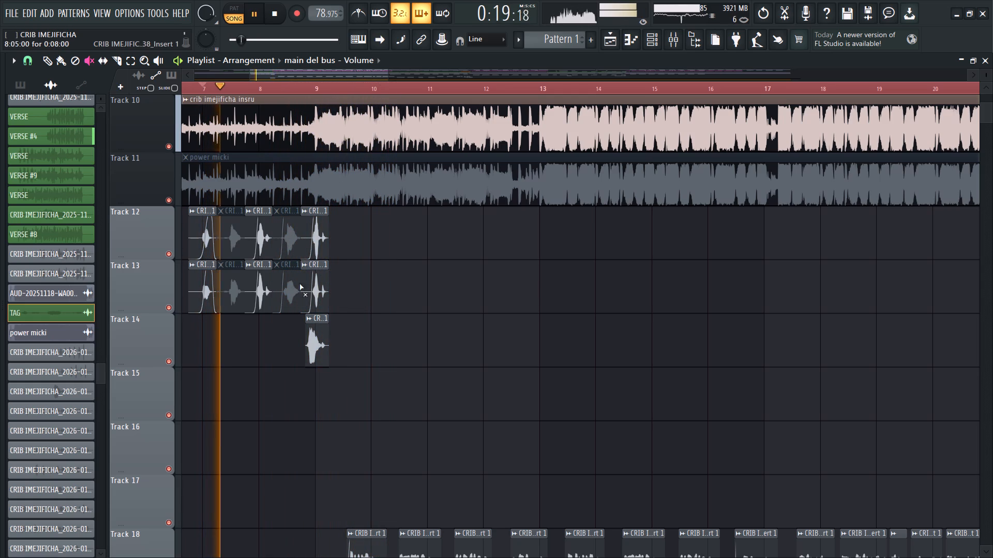
During playback from bar 7, mute the vocal clips near bar 9 on Tracks 14, 13 and 12.
scroll(366, 231, down, 9)
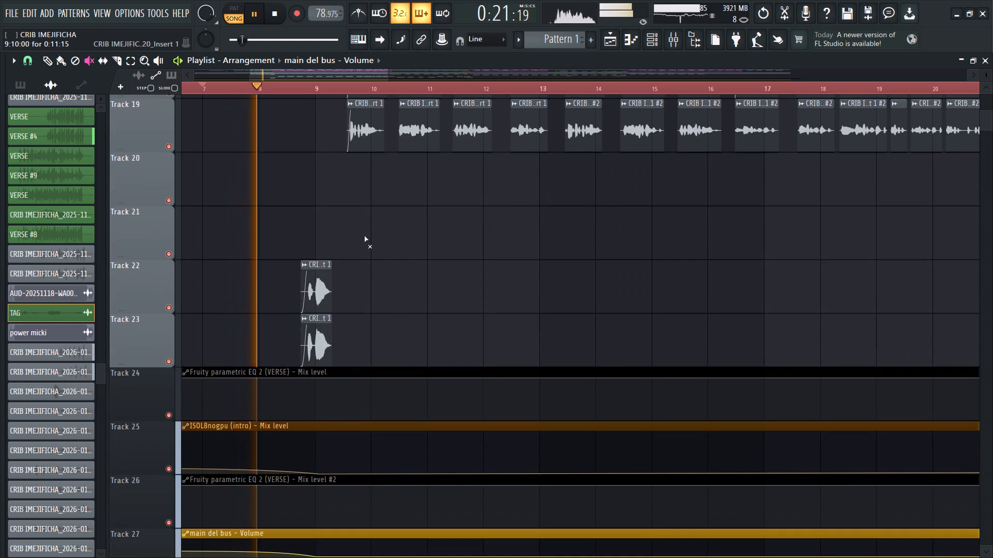
scroll(364, 236, up, 7)
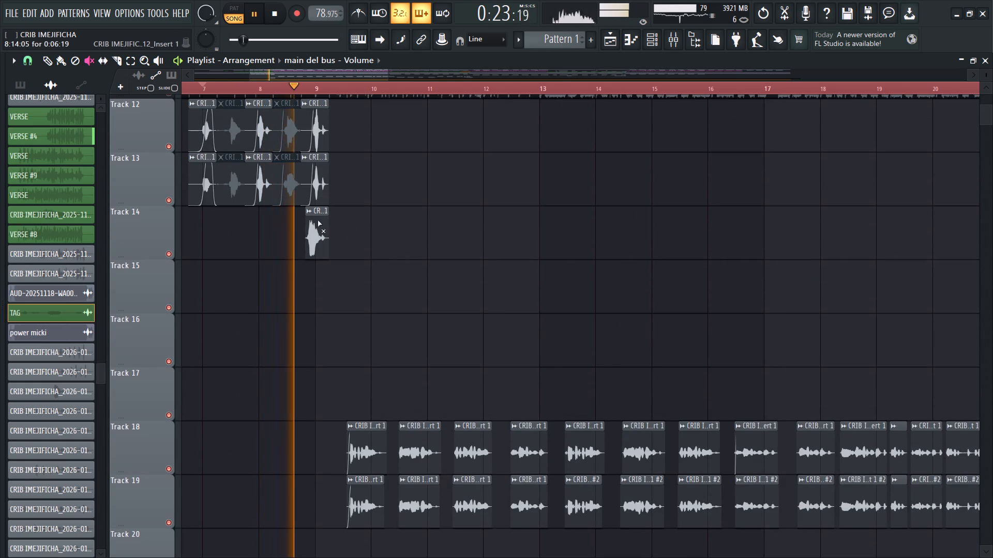
click(320, 229)
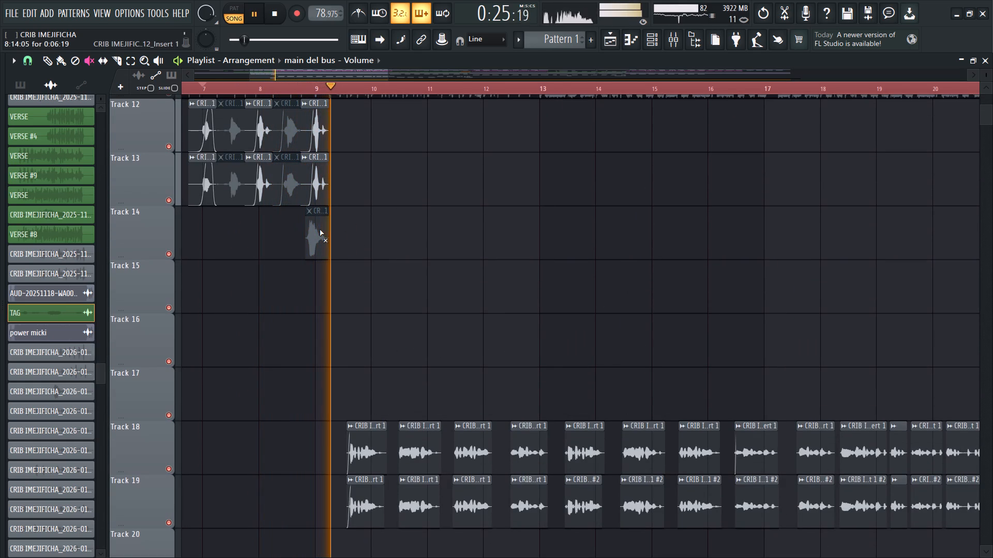
key(space)
key(space)
click(316, 168)
click(326, 136)
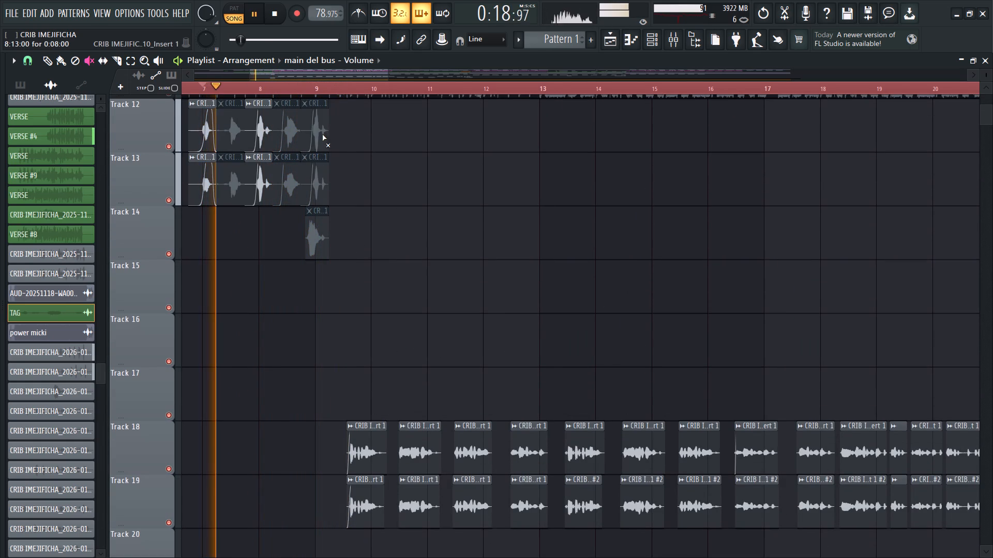
Unmute the Track 14 clip near bar 9 and audition that track soloed from bar 8, then clear the solo.
click(322, 234)
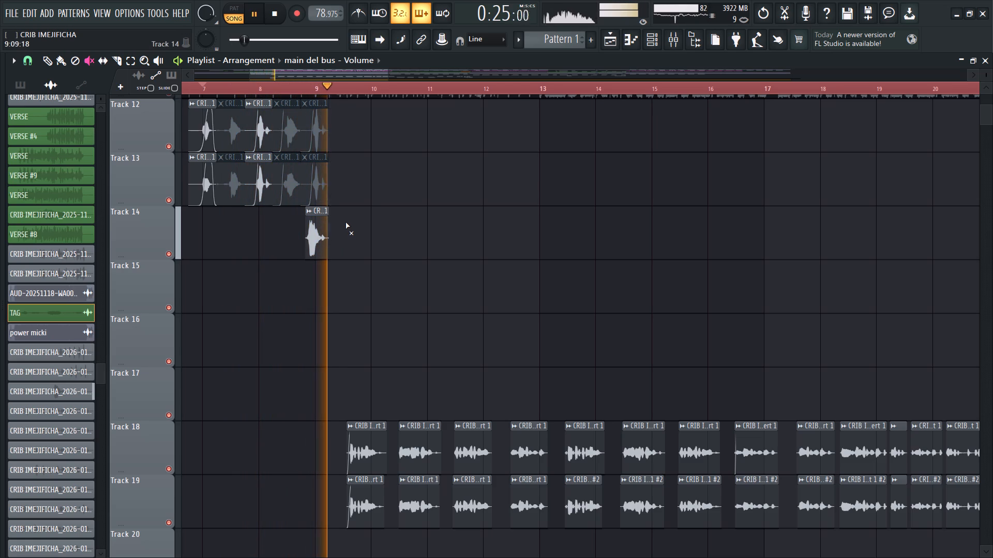
key(space)
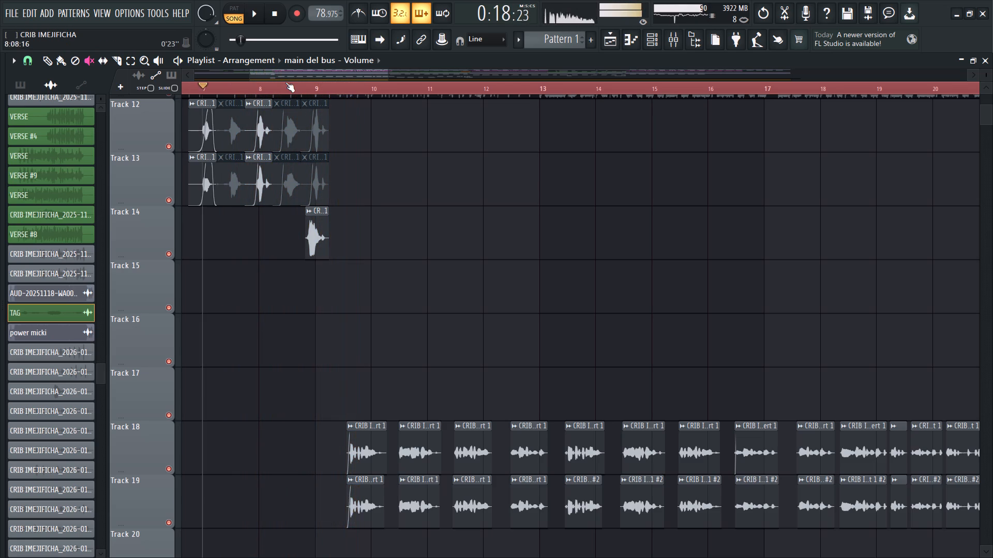
click(285, 82)
key(space)
right_click(170, 254)
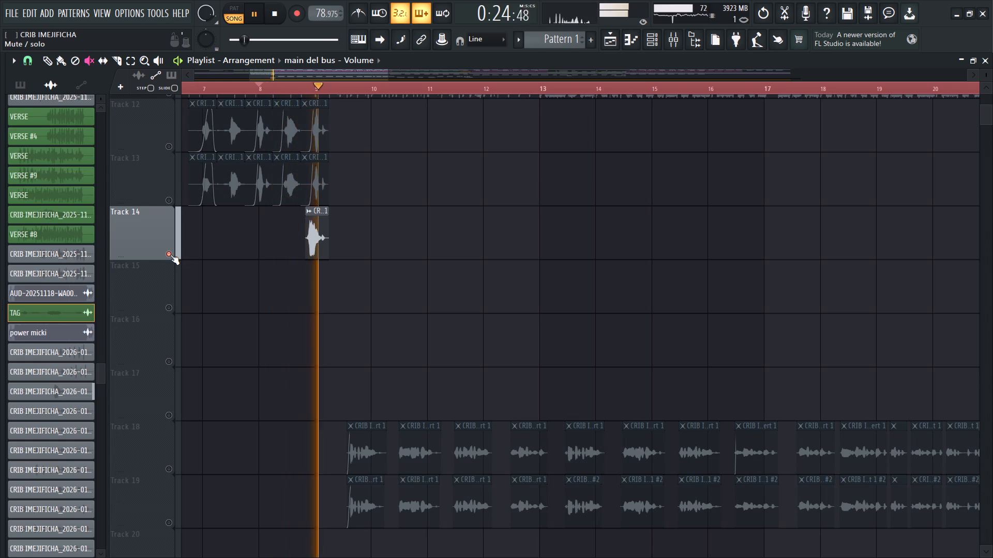
right_click(170, 255)
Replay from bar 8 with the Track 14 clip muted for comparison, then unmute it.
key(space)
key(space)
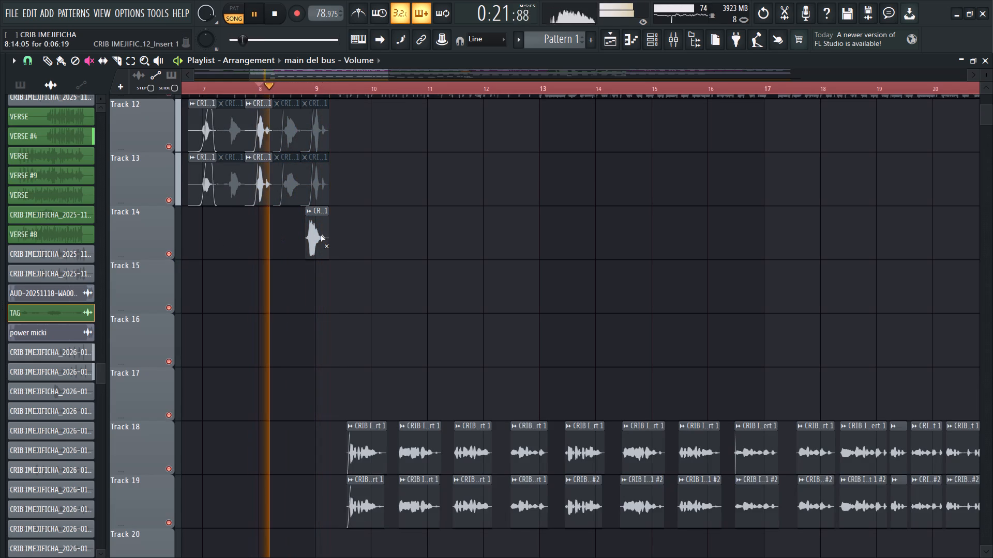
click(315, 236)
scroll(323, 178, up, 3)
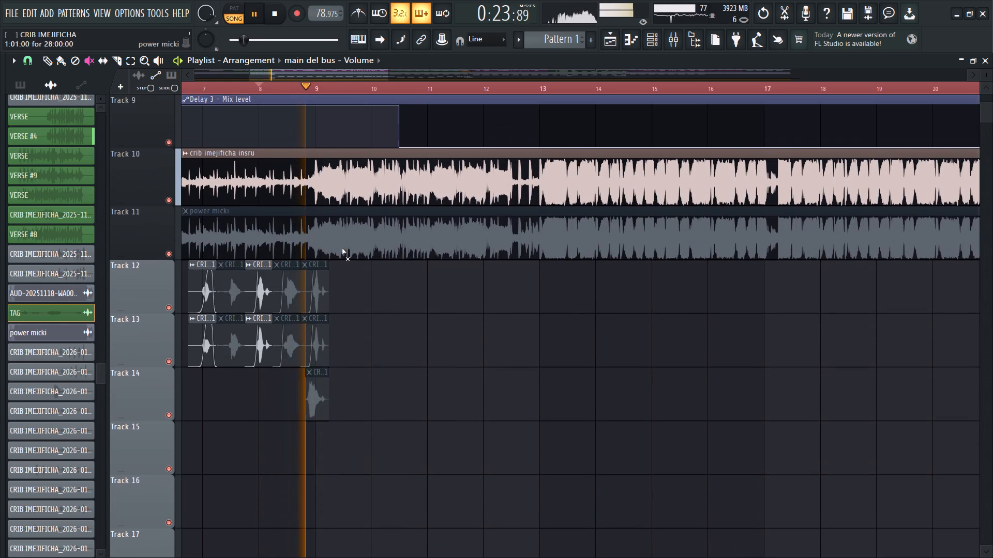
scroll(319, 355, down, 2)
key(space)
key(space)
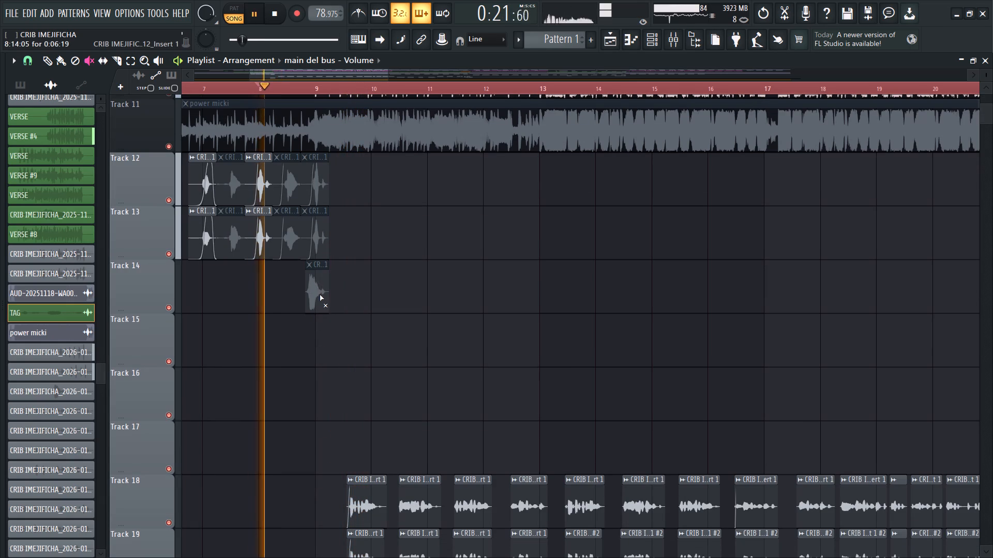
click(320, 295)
Raise the bar 9 point of the main del bus volume automation to about 93% while replaying from bar 8.
scroll(272, 281, down, 11)
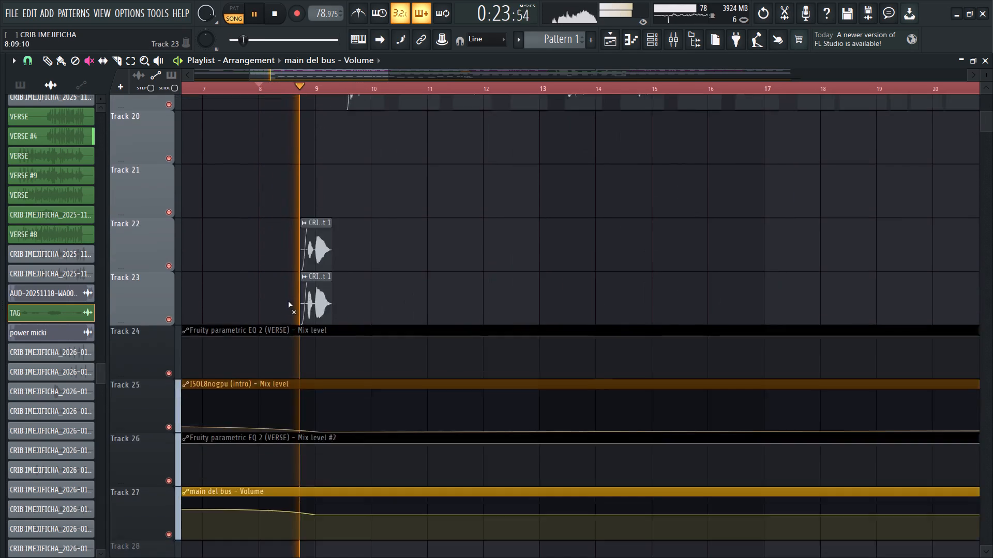
scroll(288, 301, down, 3)
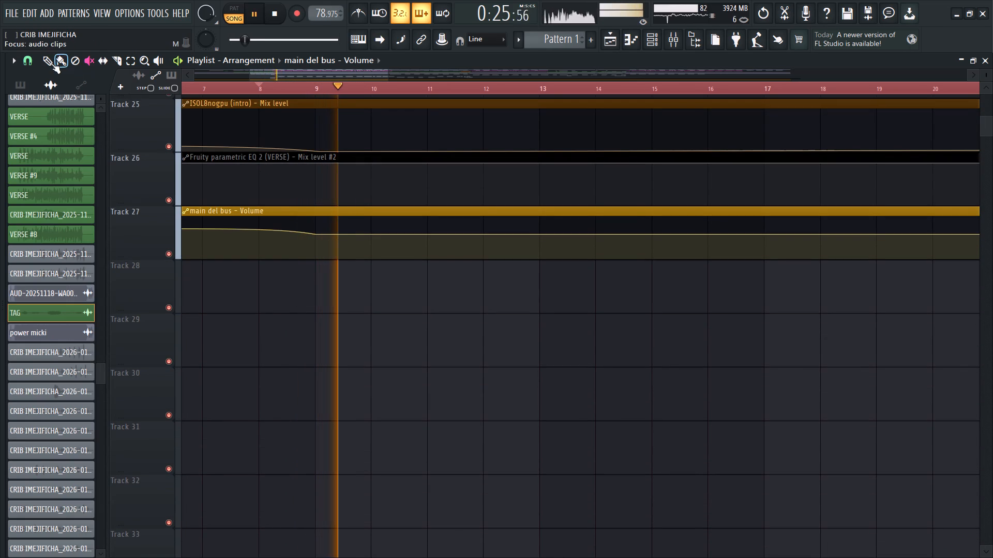
click(48, 64)
key(space)
key(space)
drag(314, 234, 320, 231)
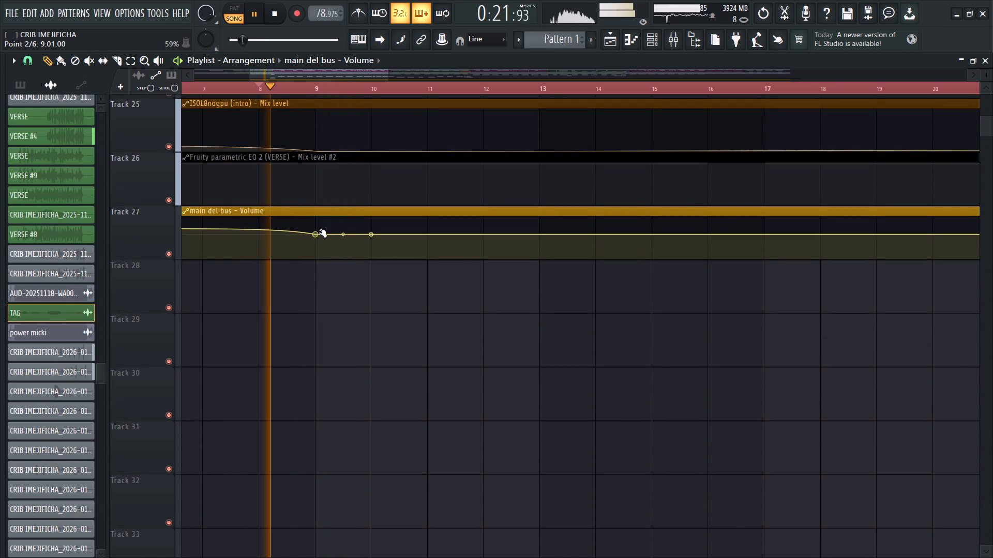
drag(320, 231, 333, 220)
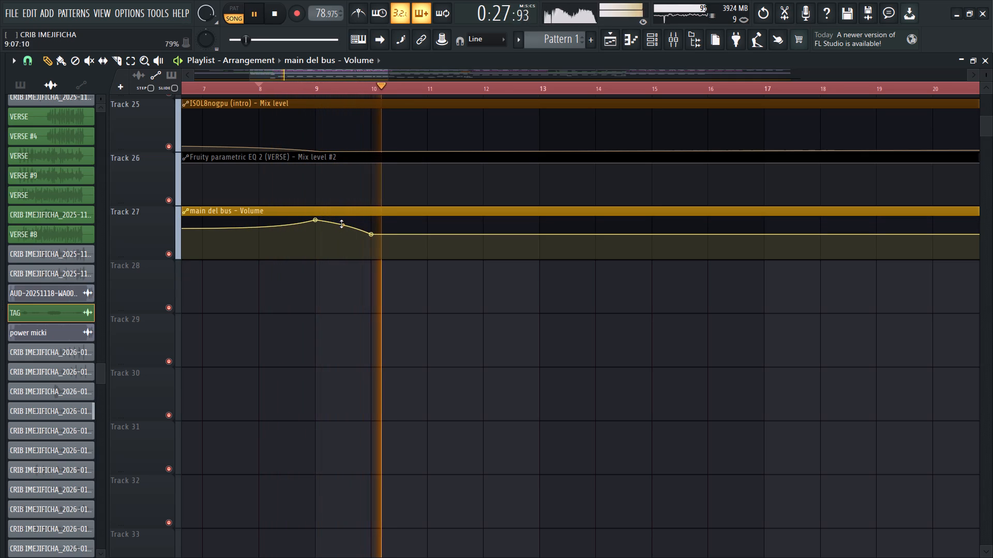
Bend the volume curve between bars 9 and 10 so it drops steeply before levelling out, and replay from bar 8.
drag(342, 224, 364, 327)
key(space)
key(space)
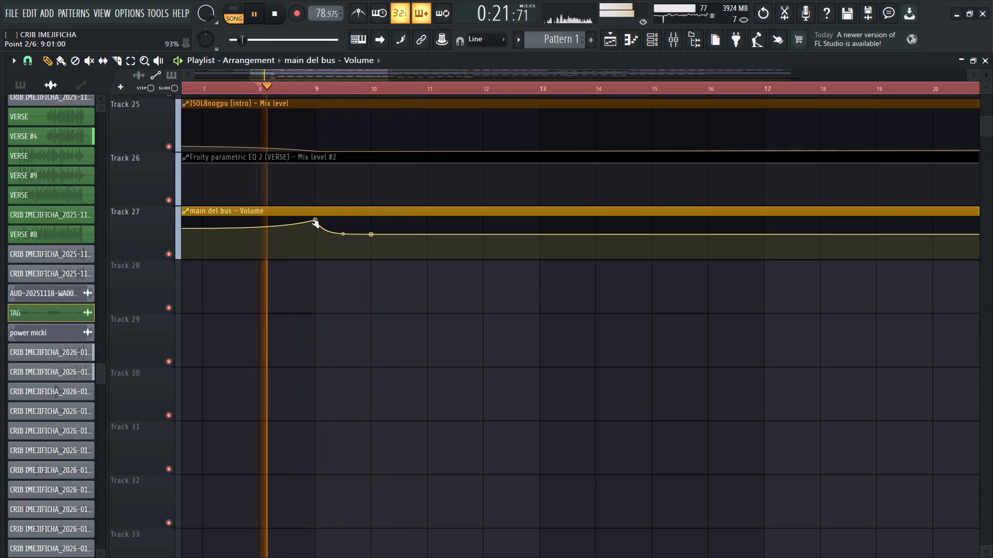
Move the raised volume automation point about a quarter bar past bar 9, keeping its level.
alt+drag(312, 220, 330, 220)
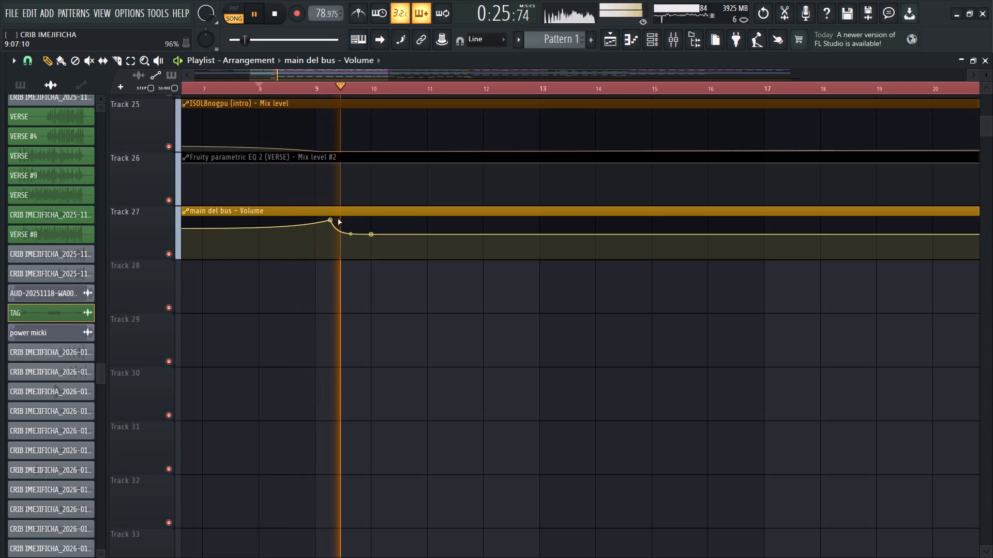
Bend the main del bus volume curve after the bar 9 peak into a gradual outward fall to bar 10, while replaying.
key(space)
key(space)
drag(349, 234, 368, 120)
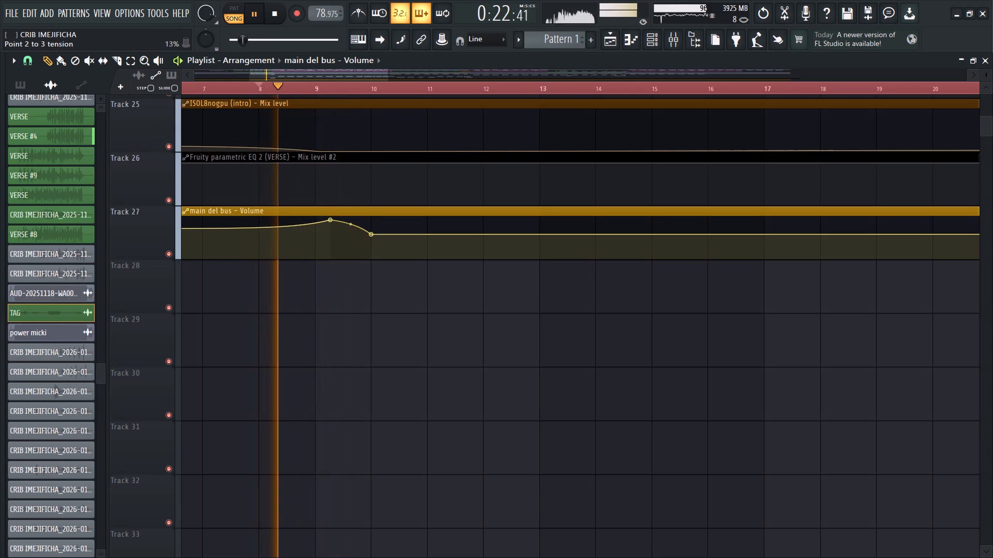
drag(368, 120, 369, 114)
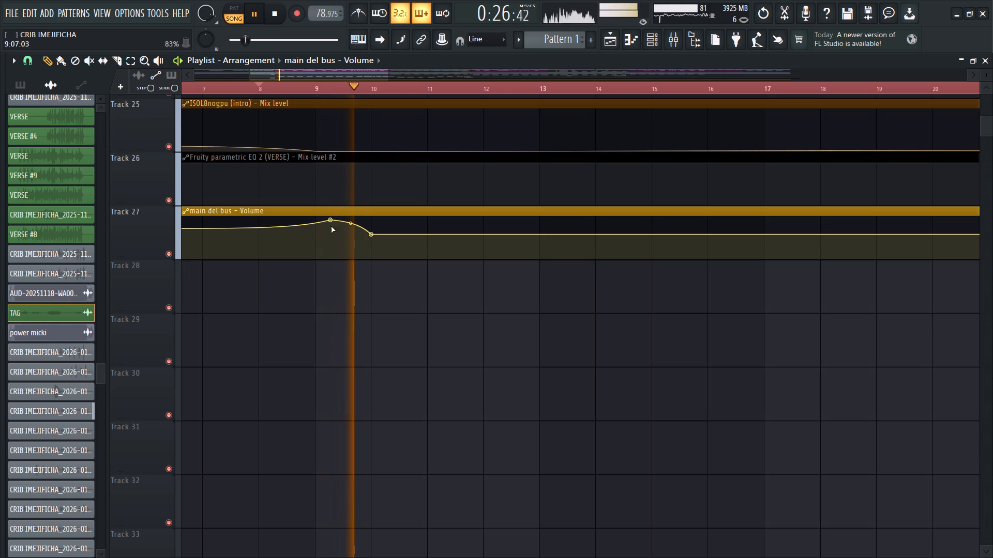
Replay the song from the beginning to listen to the volume transition around bars 9 and 10.
ctrl+scroll(259, 243, down, 5)
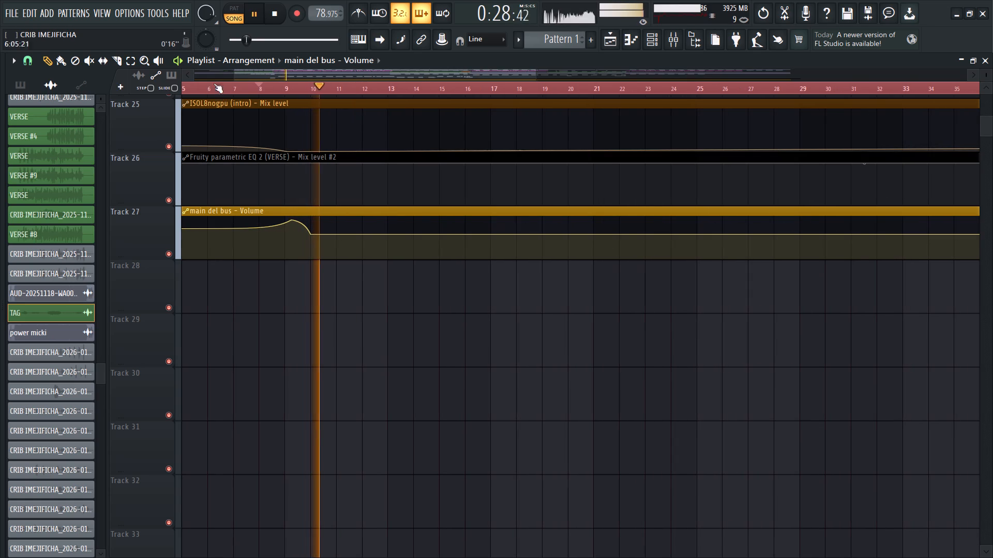
key(space)
double_click(270, 12)
key(space)
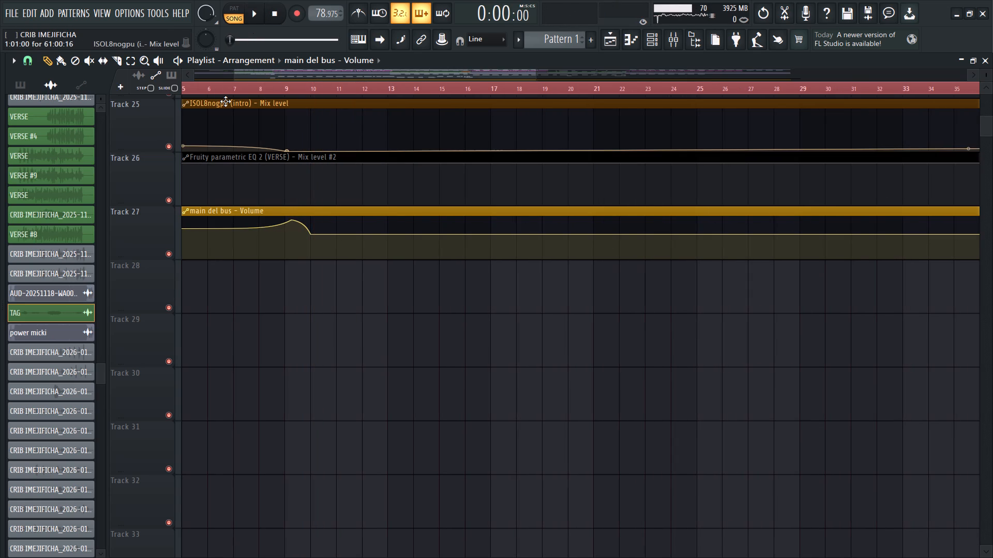
key(space)
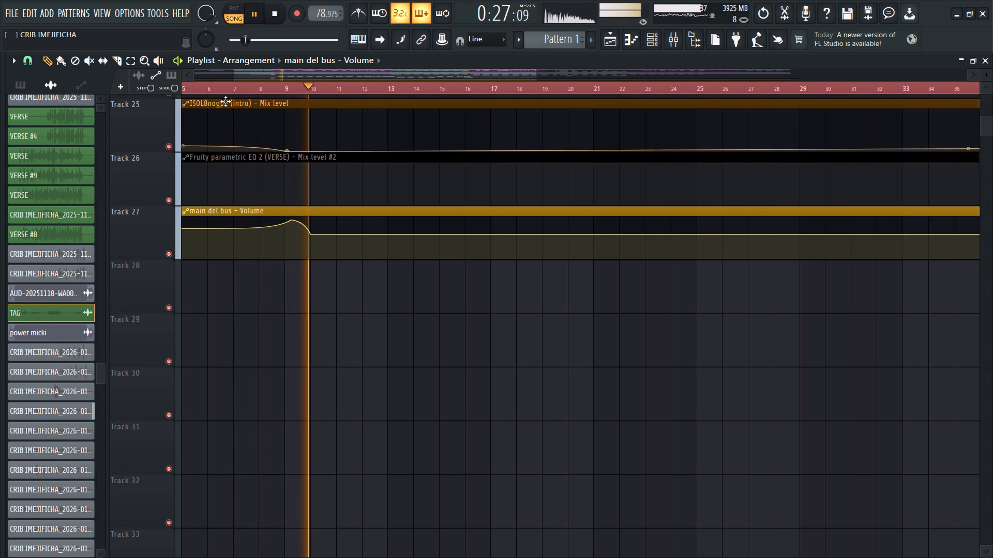
drag(300, 222, 299, 232)
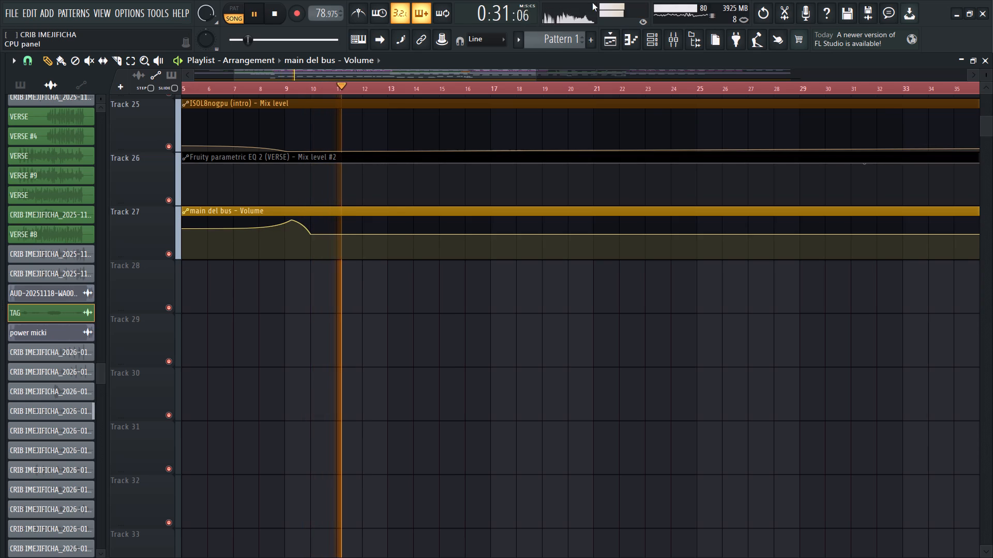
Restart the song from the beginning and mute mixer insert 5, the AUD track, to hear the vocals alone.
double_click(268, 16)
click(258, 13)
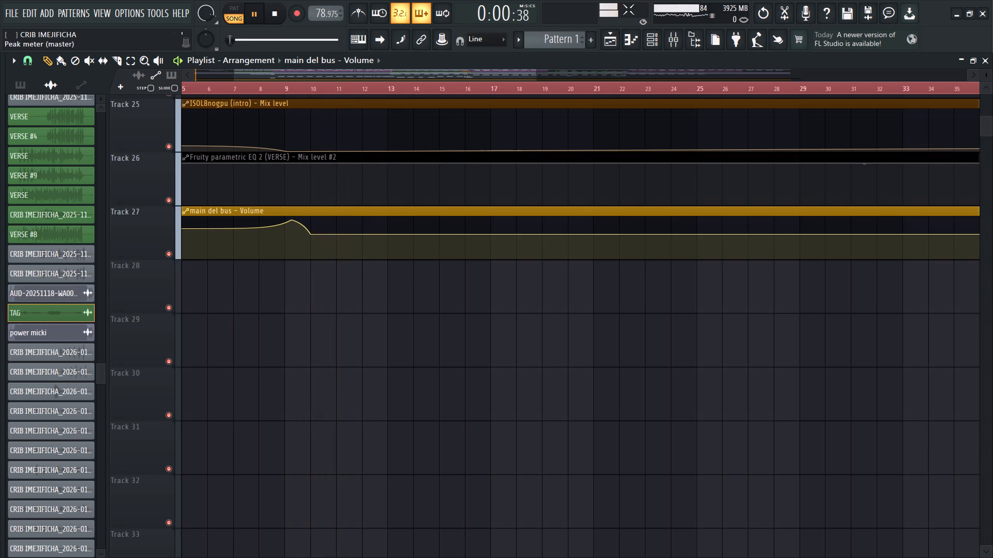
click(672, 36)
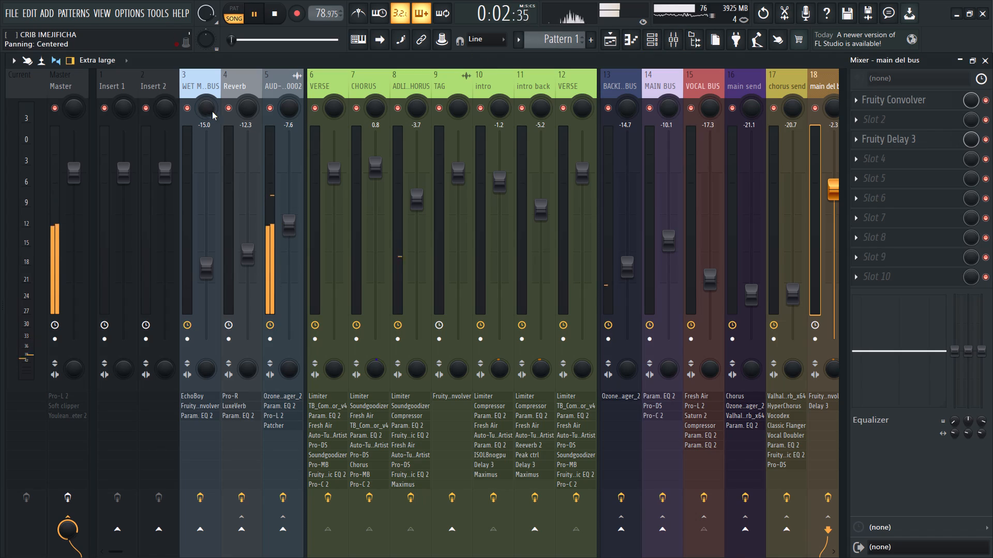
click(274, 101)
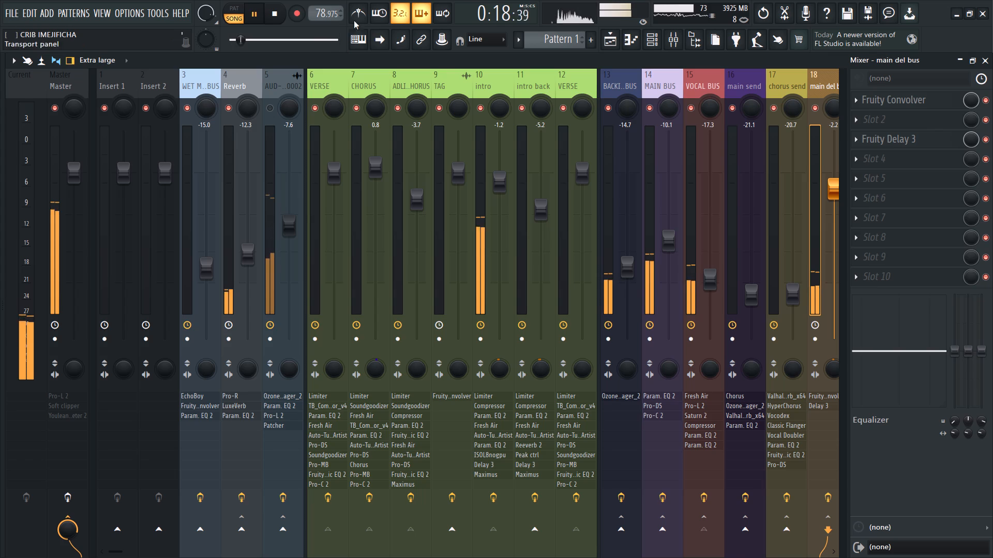
Raise the bar 1 point of the main del bus volume automation slightly and replay from the beginning.
click(610, 48)
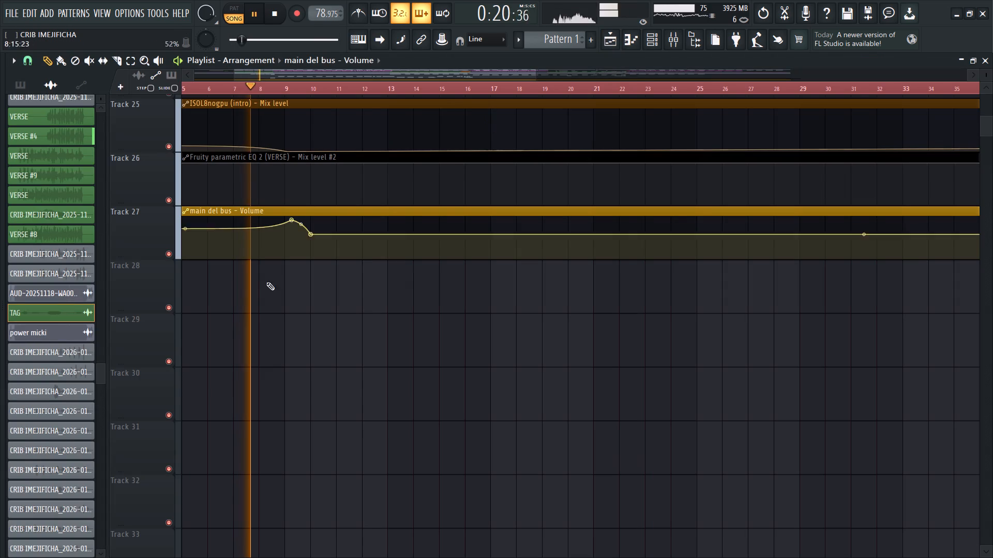
drag(265, 73, 183, 72)
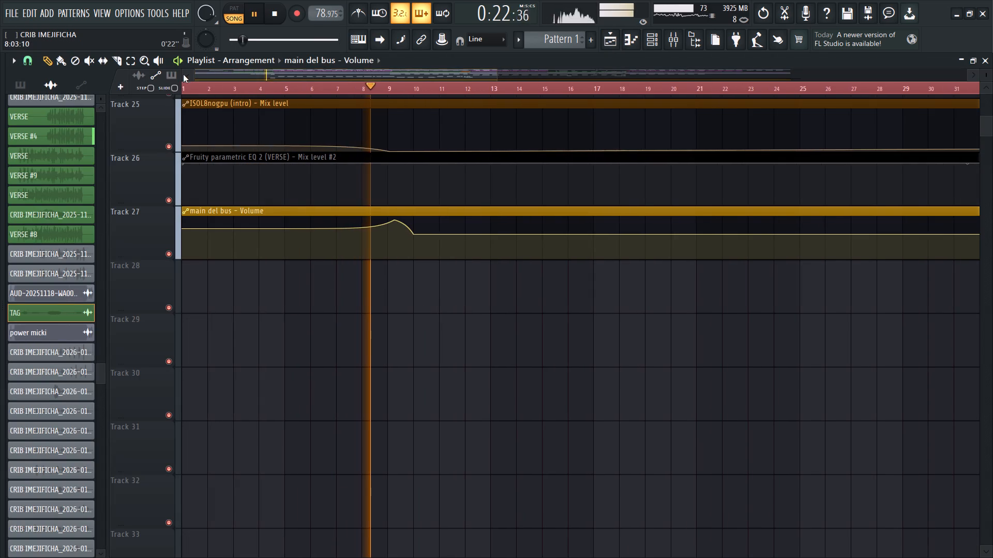
drag(184, 230, 181, 225)
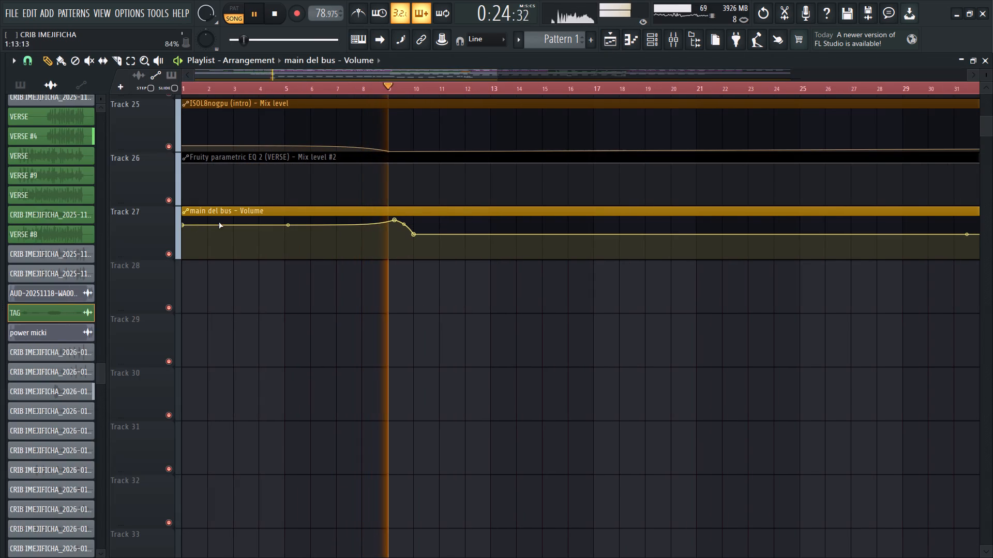
key(space)
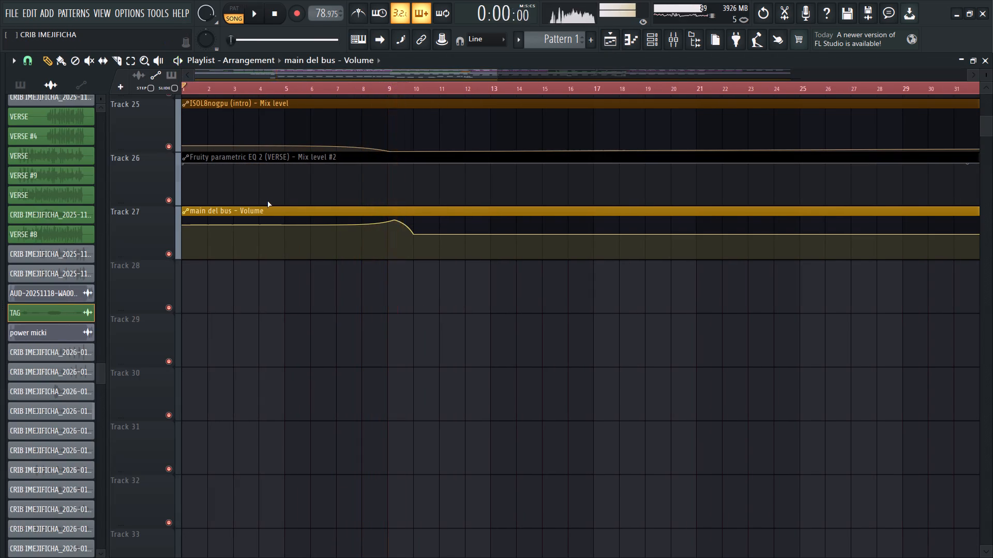
key(space)
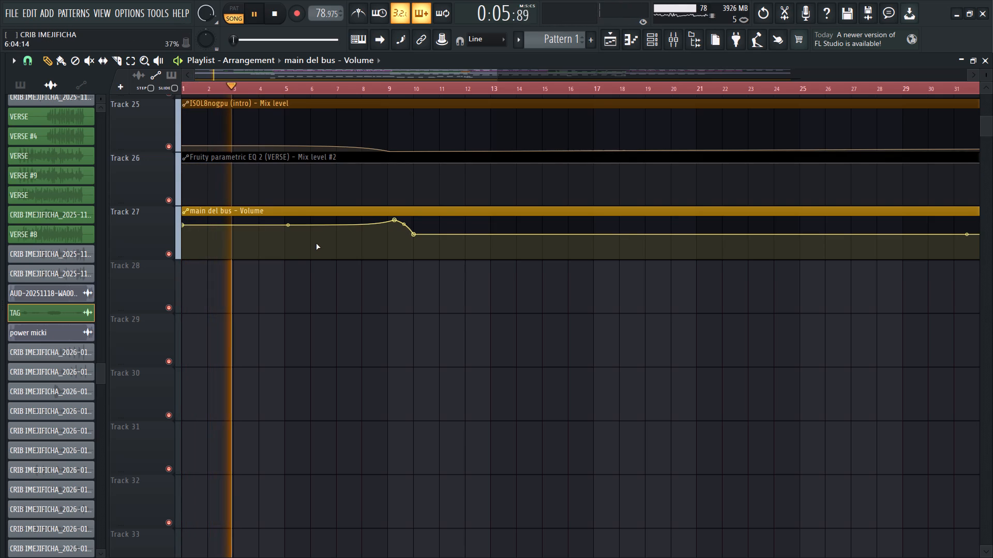
Bend the main del bus volume curve to drop steeply just after the bar 9 peak, and replay from bar 7.
scroll(316, 243, up, 1)
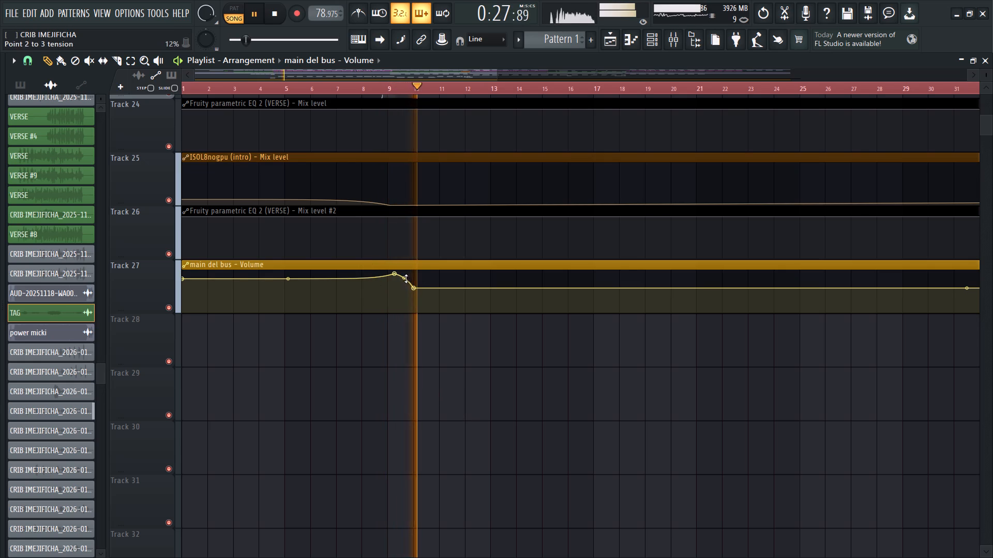
drag(406, 278, 398, 477)
click(348, 85)
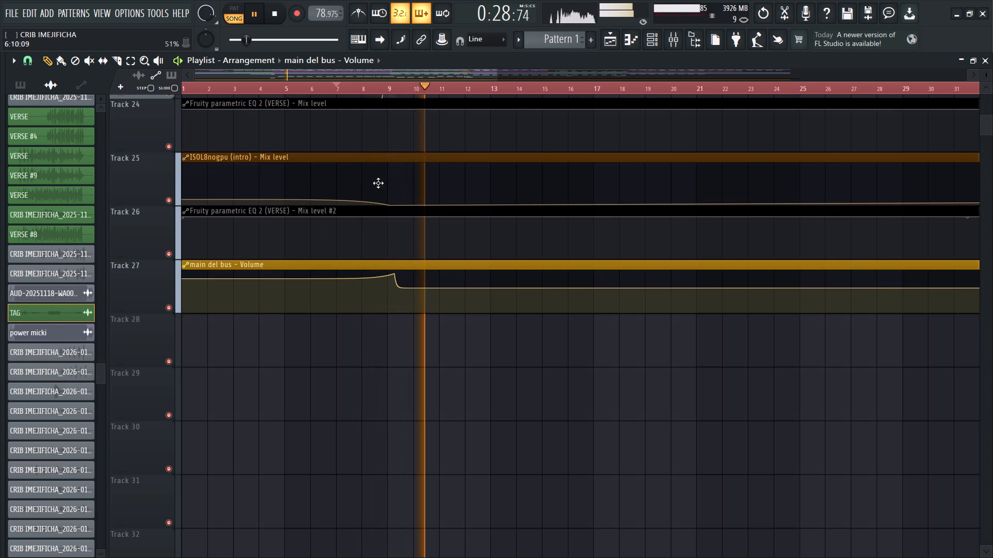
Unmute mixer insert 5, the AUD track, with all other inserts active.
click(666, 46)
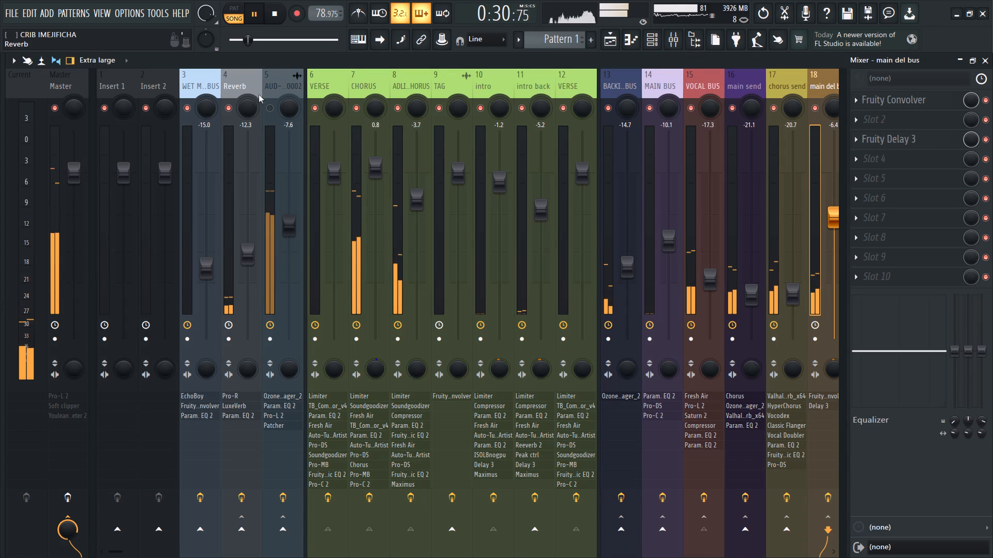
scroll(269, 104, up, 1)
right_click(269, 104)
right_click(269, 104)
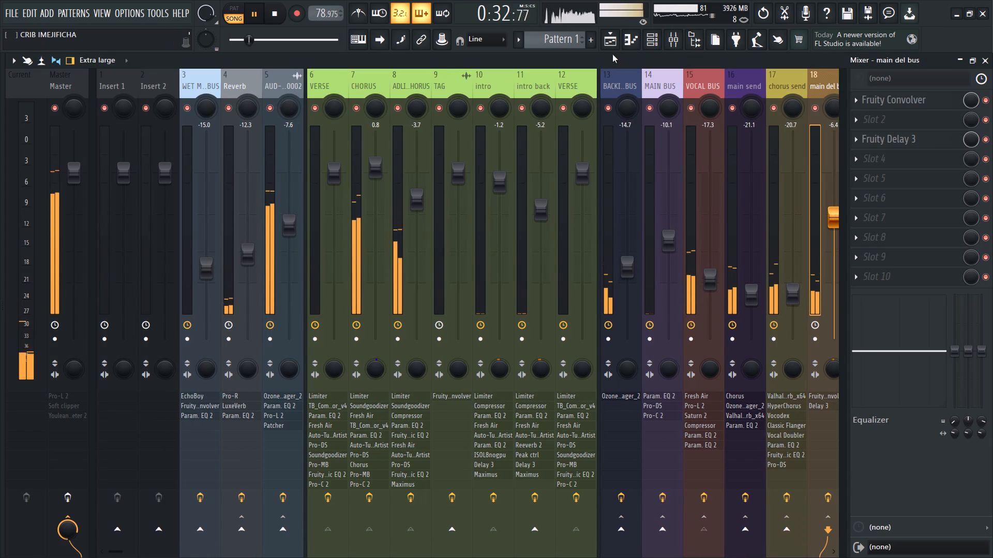
Place a copy of the Track 5 TAG clip on Track 4 at bar 60.
click(609, 48)
ctrl+scroll(361, 289, down, 6)
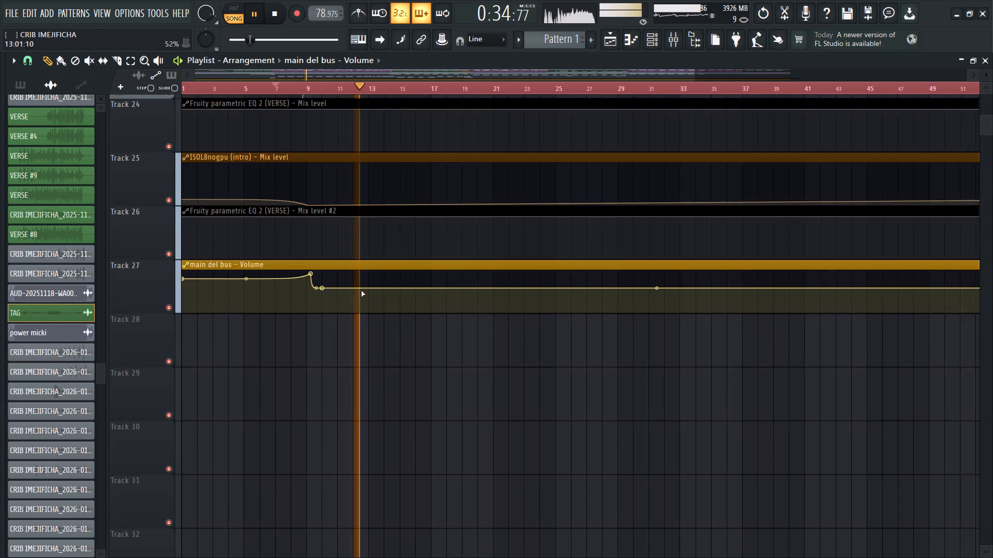
ctrl+scroll(361, 290, down, 2)
scroll(343, 237, up, 6)
scroll(274, 190, up, 3)
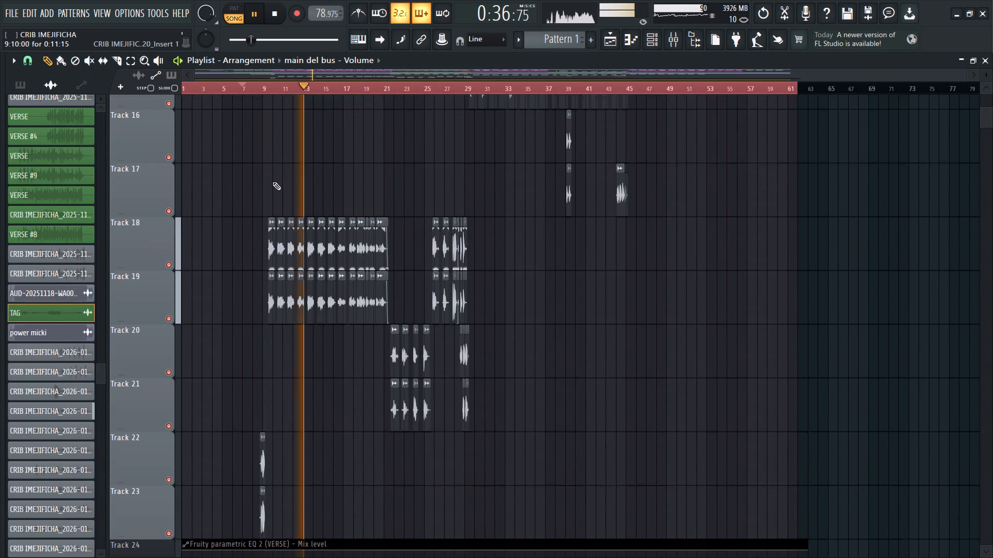
scroll(267, 180, up, 6)
scroll(235, 238, up, 3)
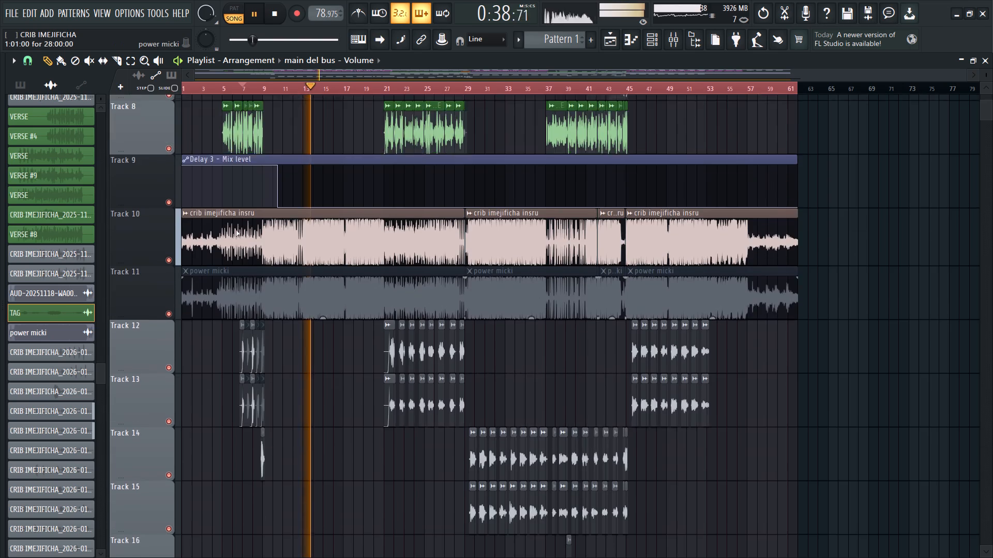
scroll(237, 228, up, 4)
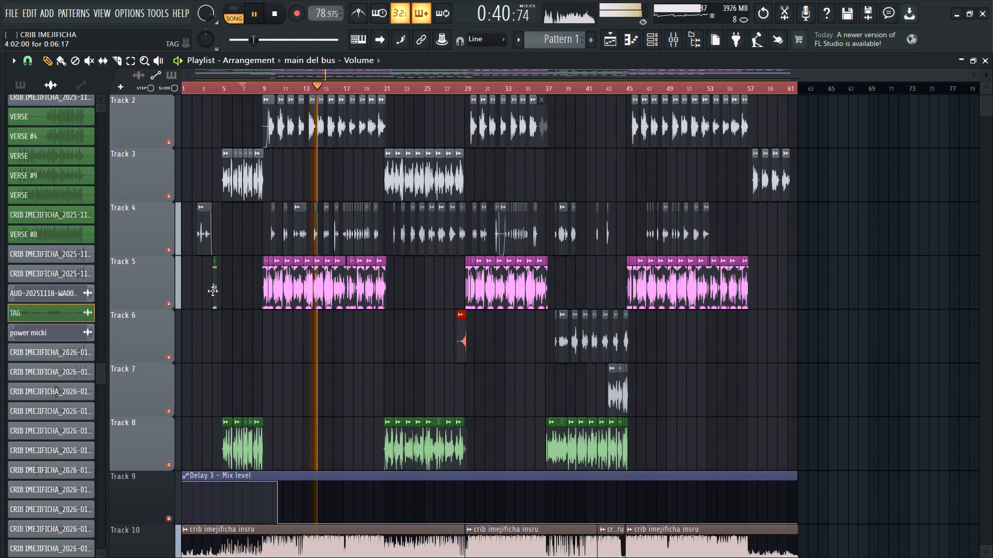
click(213, 291)
click(777, 223)
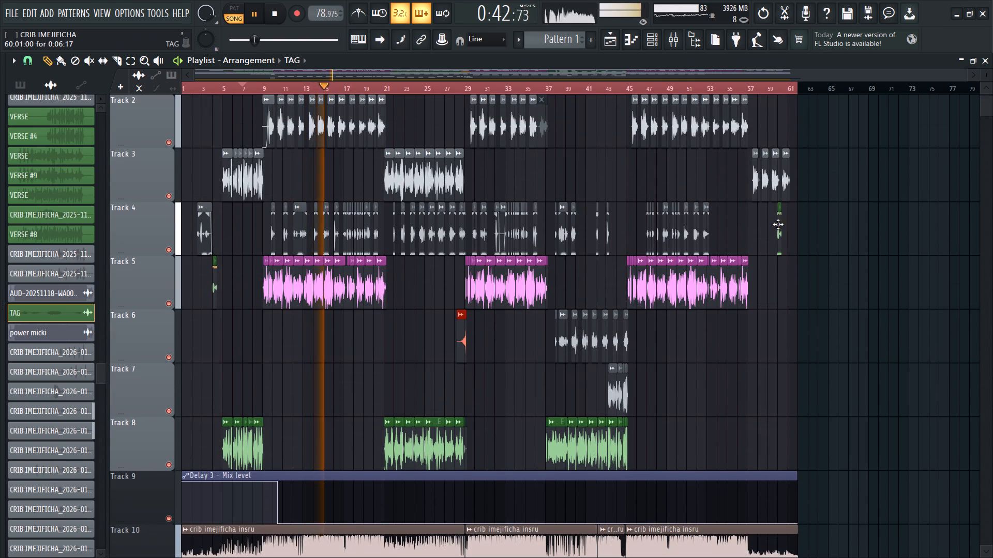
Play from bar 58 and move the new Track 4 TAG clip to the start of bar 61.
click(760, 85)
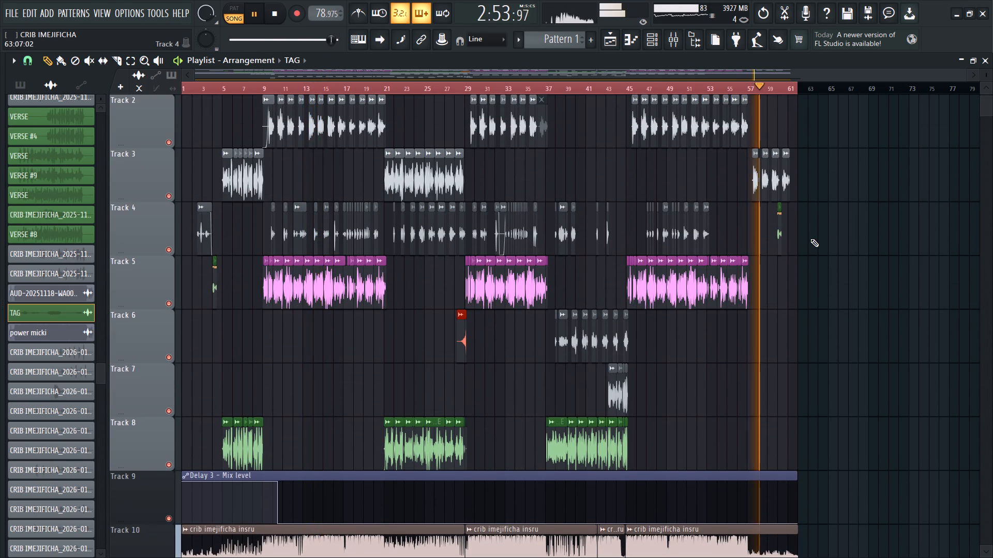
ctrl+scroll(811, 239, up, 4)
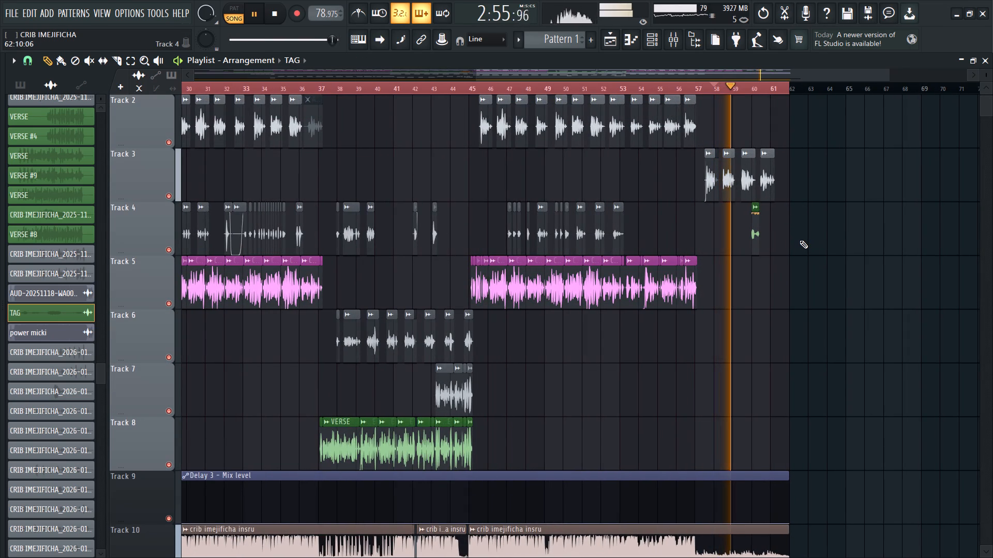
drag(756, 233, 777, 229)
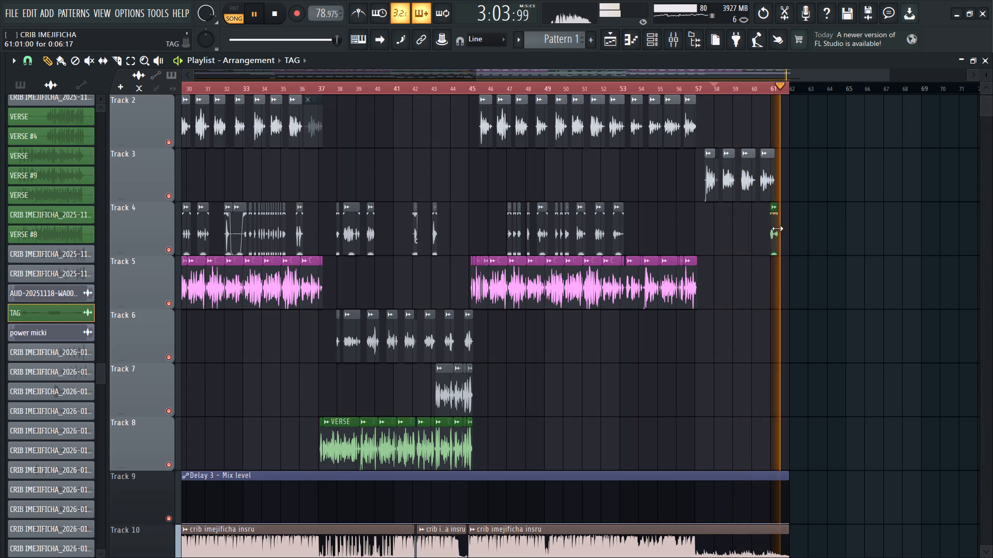
Lower the clip volume of the TAG clip at bar 61 on Track 4.
ctrl+scroll(805, 268, up, 7)
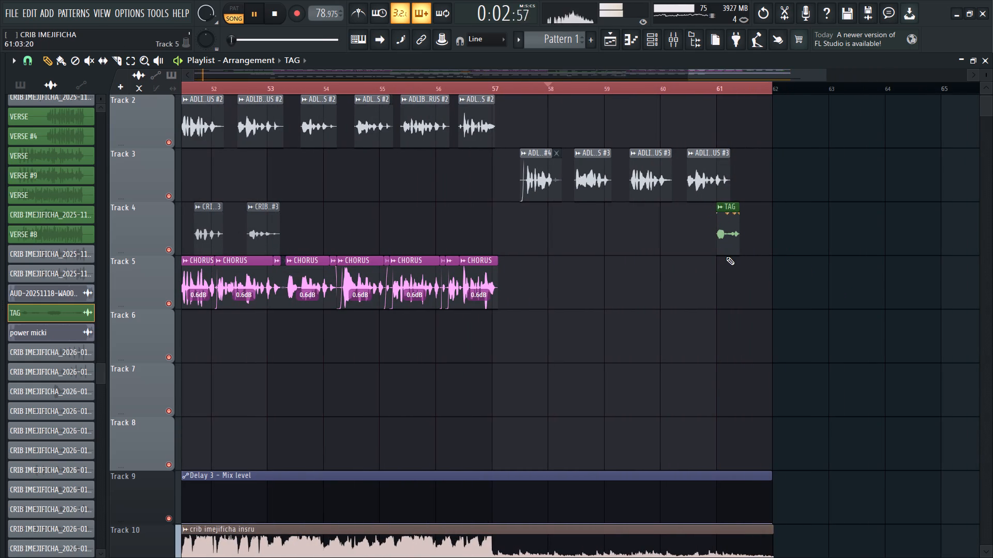
drag(729, 253, 727, 282)
drag(729, 230, 742, 227)
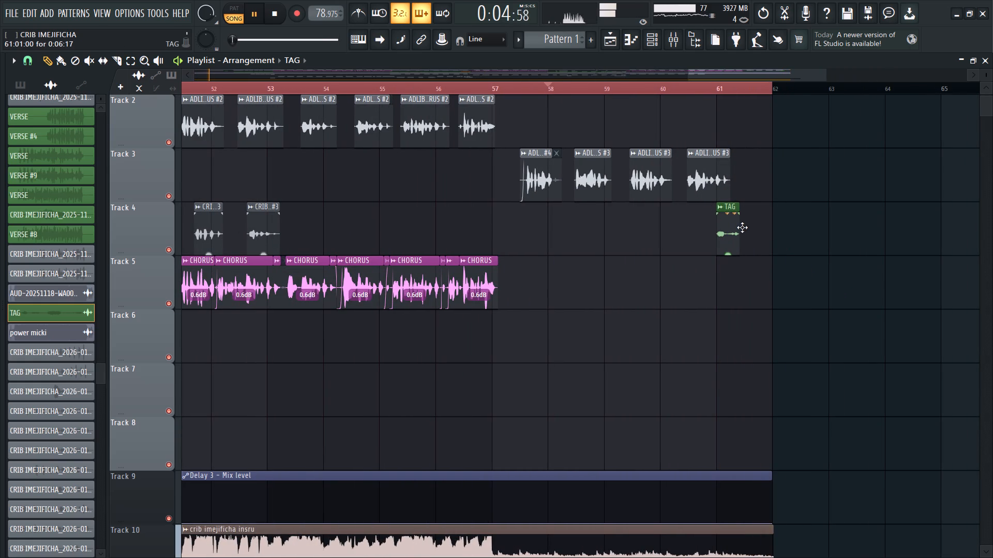
drag(742, 227, 744, 226)
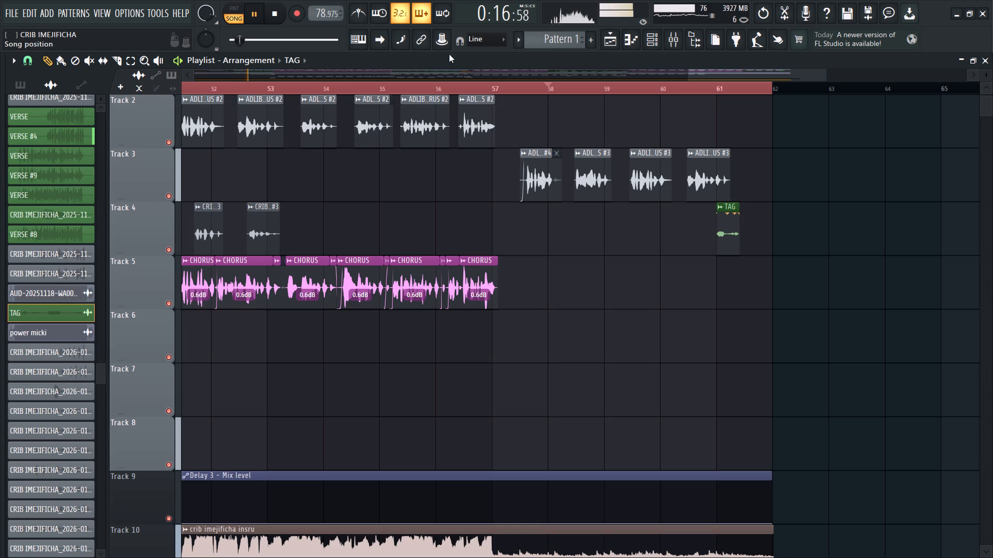
Replay the ending from bar 57 to check how the TAG clip sits against the other tracks.
click(490, 84)
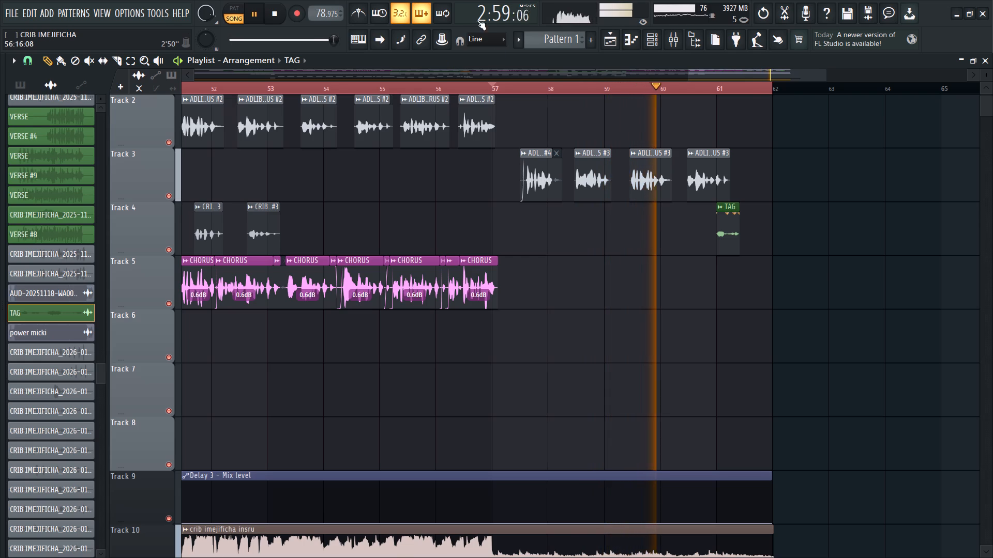
scroll(597, 303, down, 4)
scroll(645, 389, down, 7)
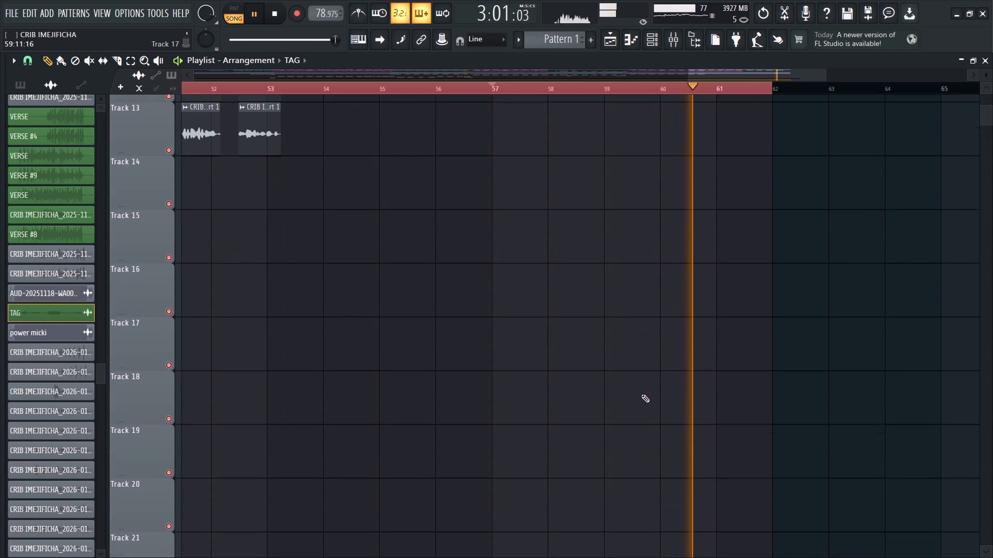
scroll(642, 393, down, 3)
scroll(650, 383, up, 14)
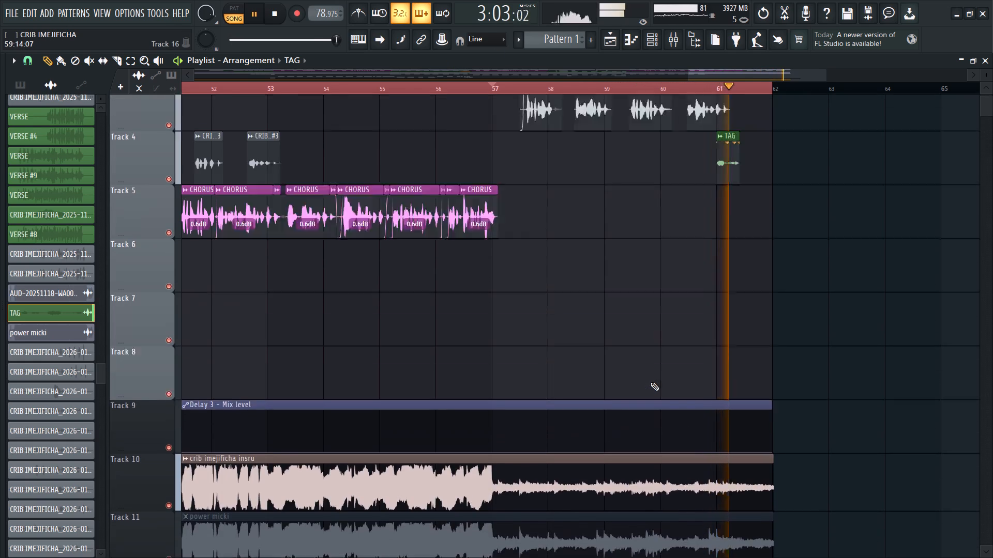
Move the Track 4 TAG clip later within bar 61, to position 61:08:06, while replaying from bar 61.
drag(730, 234, 761, 238)
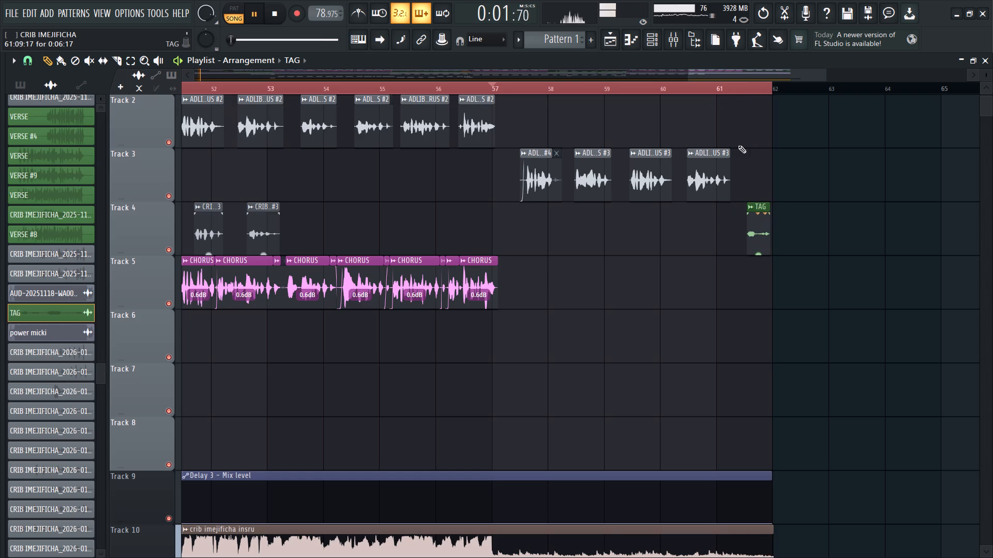
click(690, 88)
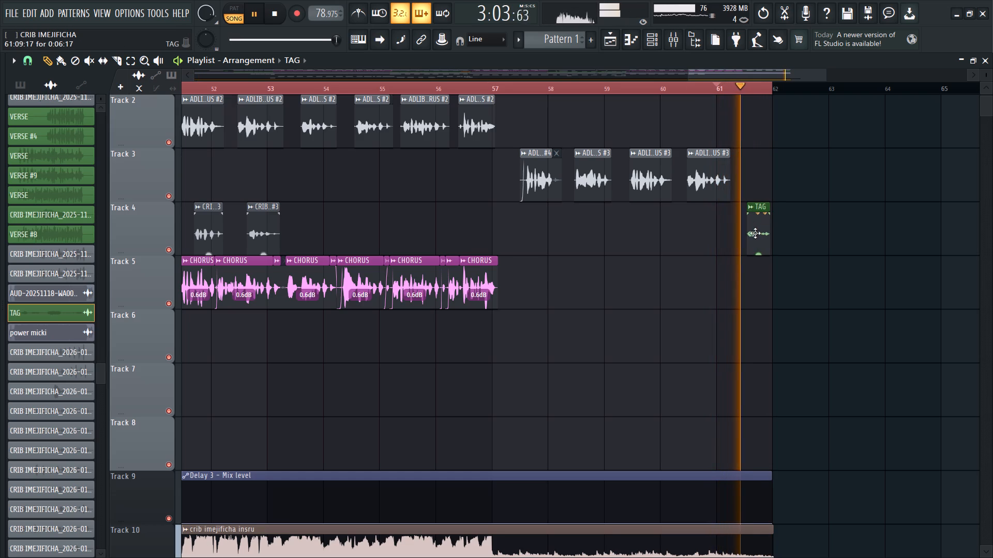
key(space)
key(space)
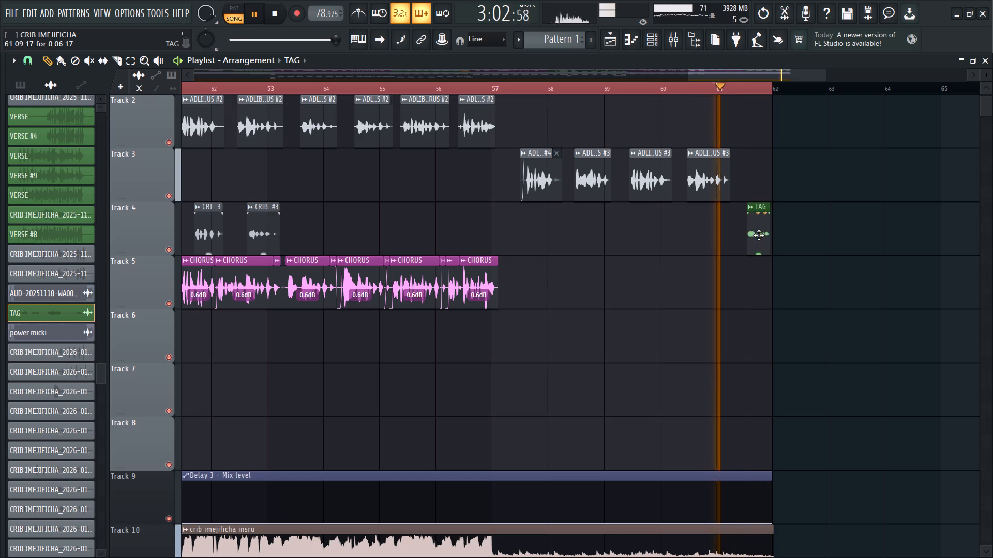
alt+drag(759, 235, 754, 239)
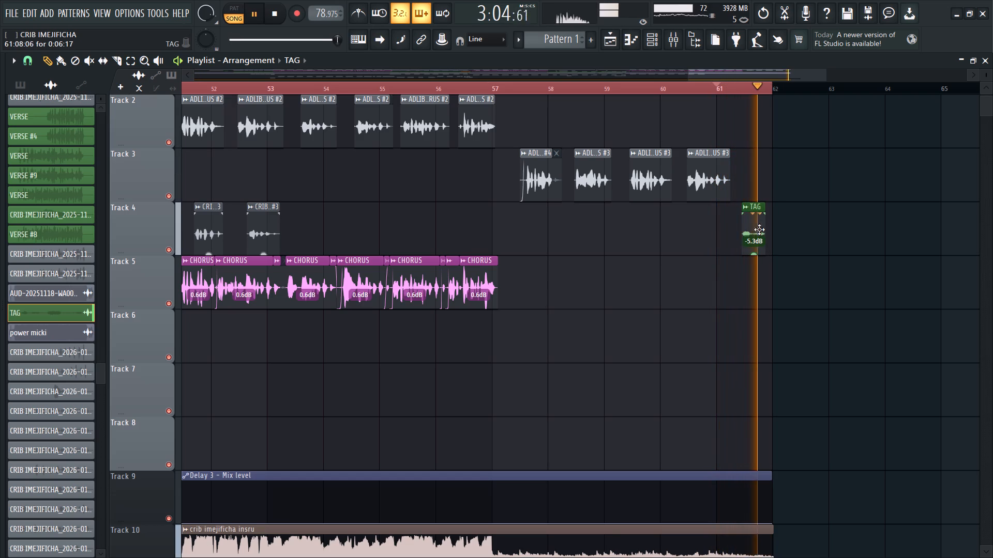
Set the clip volume of the Track 4 TAG clip in bar 61 to -5.8 dB.
click(754, 252)
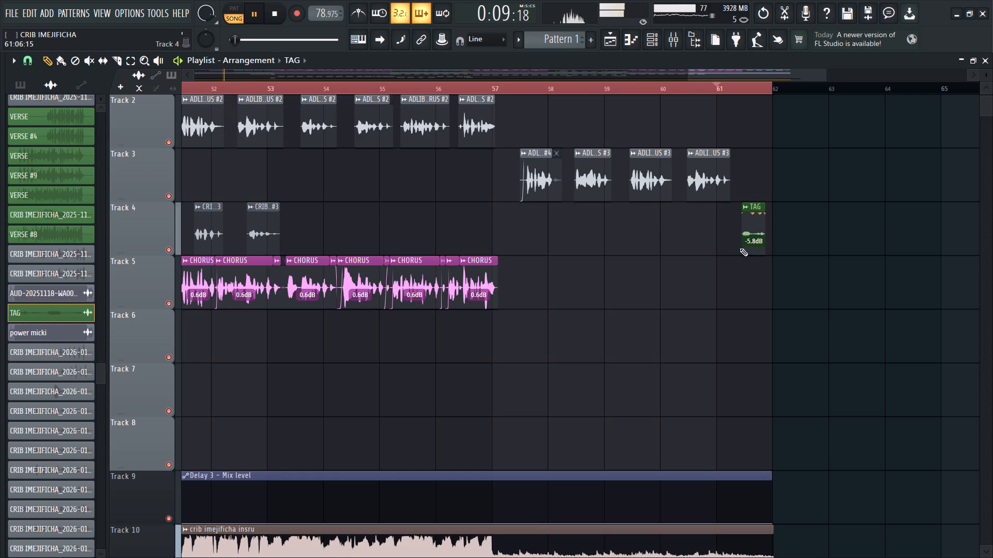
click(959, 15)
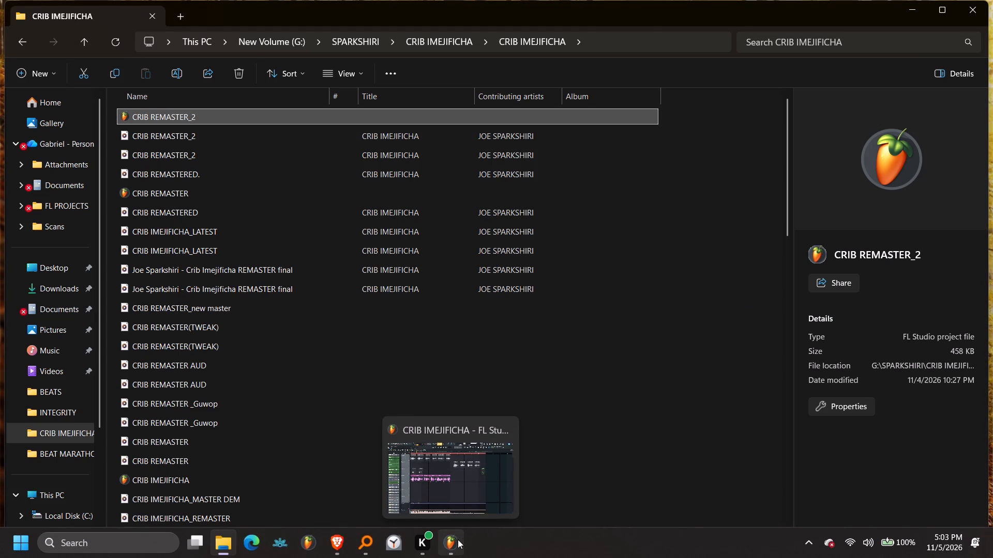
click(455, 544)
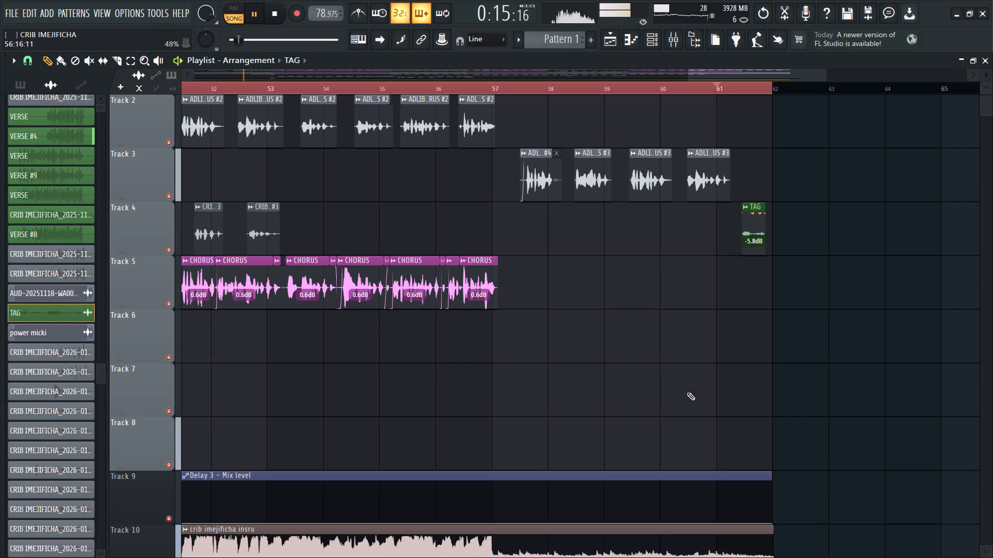
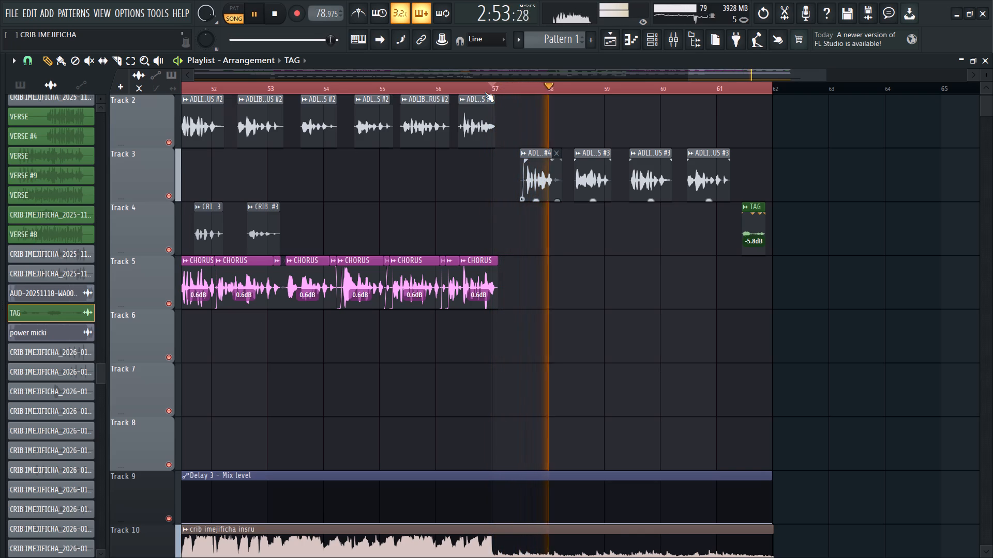
Reshape the curve of the main del bus volume fade-out between bars 61 and 62 on Track 27.
scroll(545, 297, down, 10)
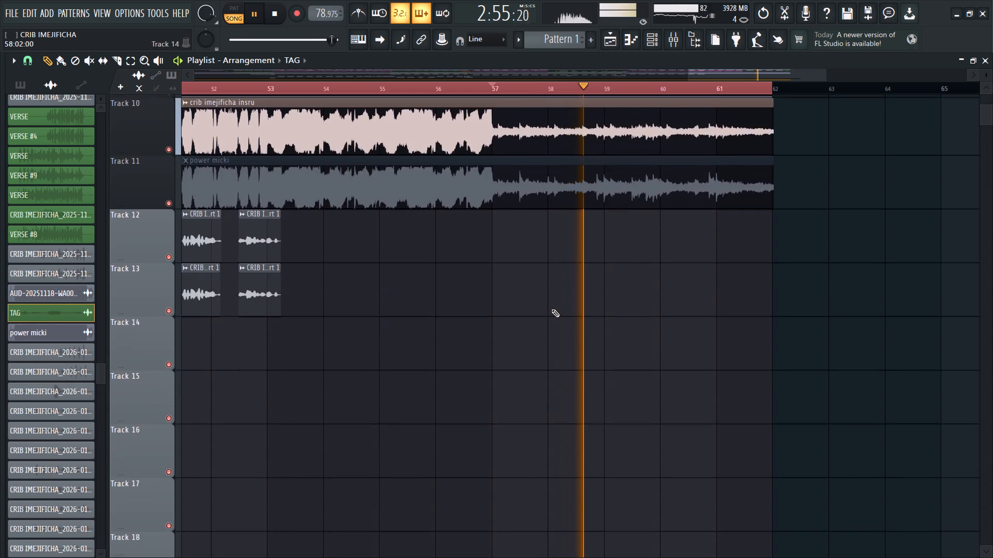
scroll(551, 309, down, 12)
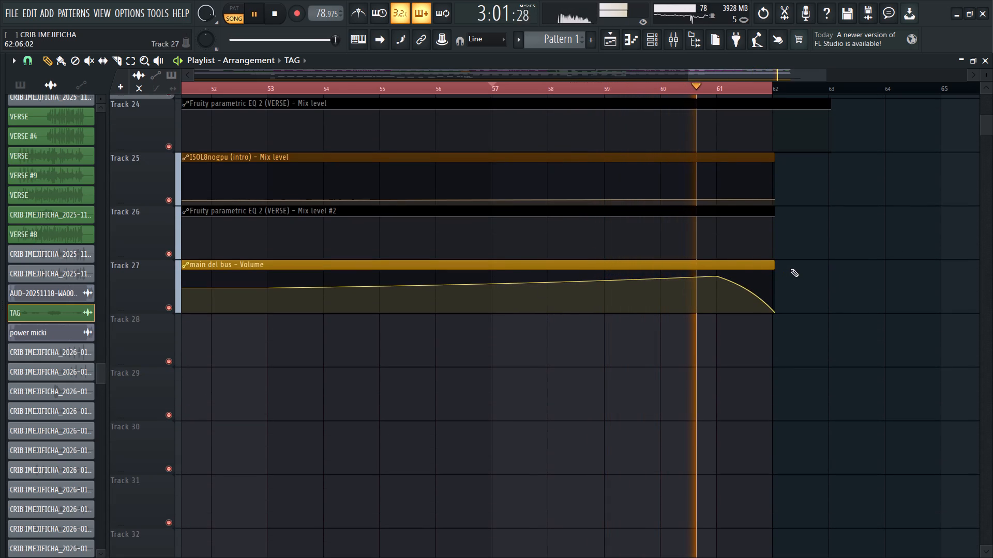
drag(747, 291, 747, 286)
Delete the TAG clip in bar 61 on Track 4.
scroll(752, 283, up, 5)
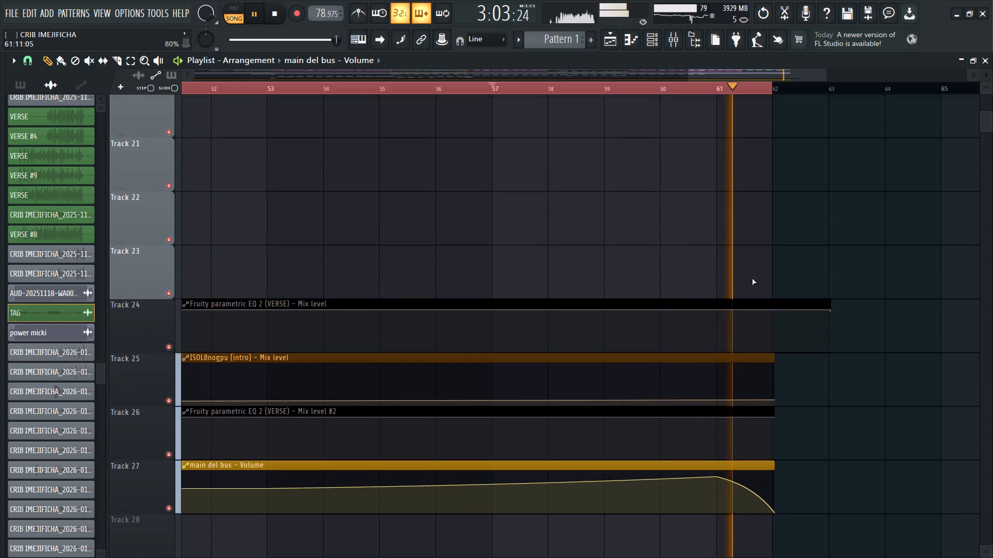
scroll(752, 278, up, 18)
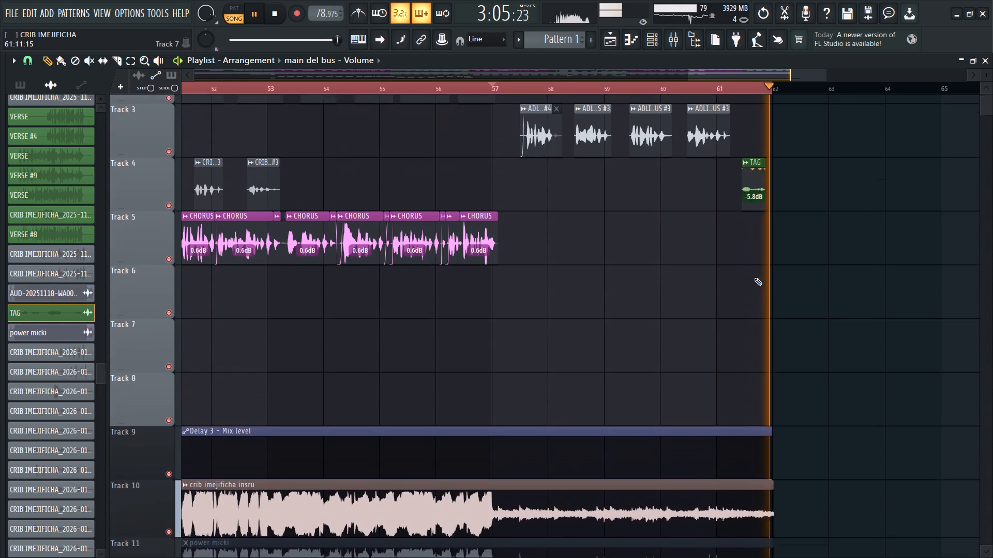
scroll(754, 277, up, 1)
right_click(757, 278)
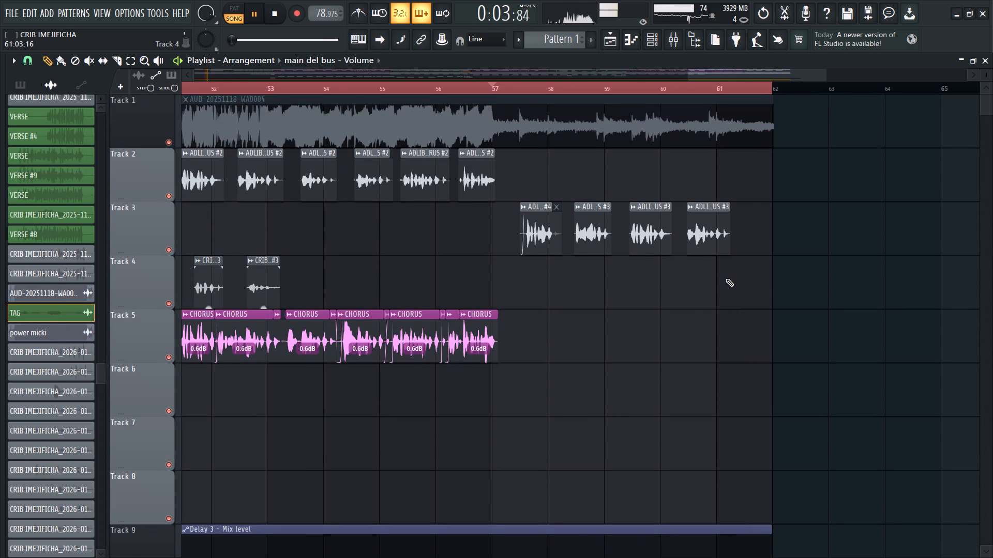
Slice the TAG clip in bar 4 on Track 5 just after its first sound, leaving a first piece 0:02:12 long.
drag(704, 71, 515, 72)
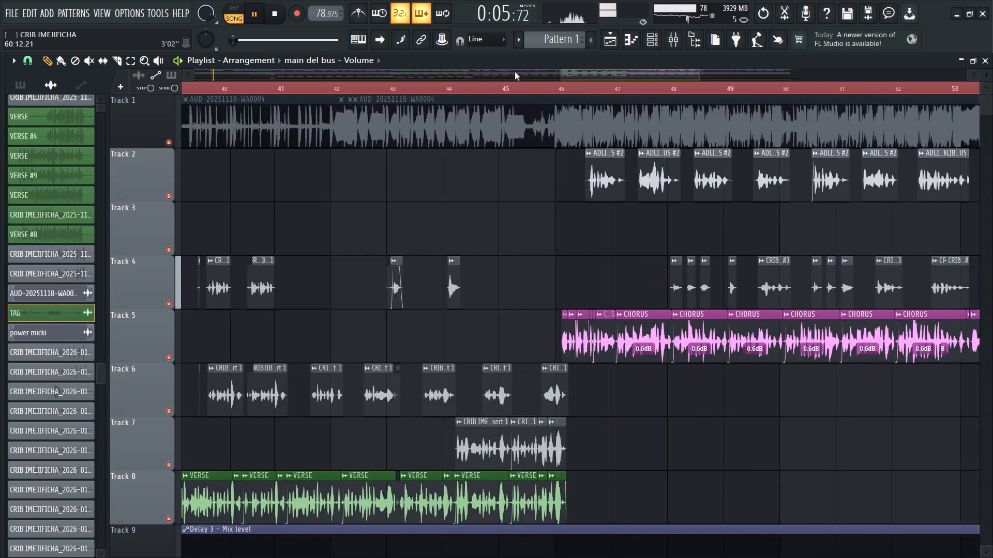
drag(515, 72, 462, 80)
drag(486, 71, 411, 71)
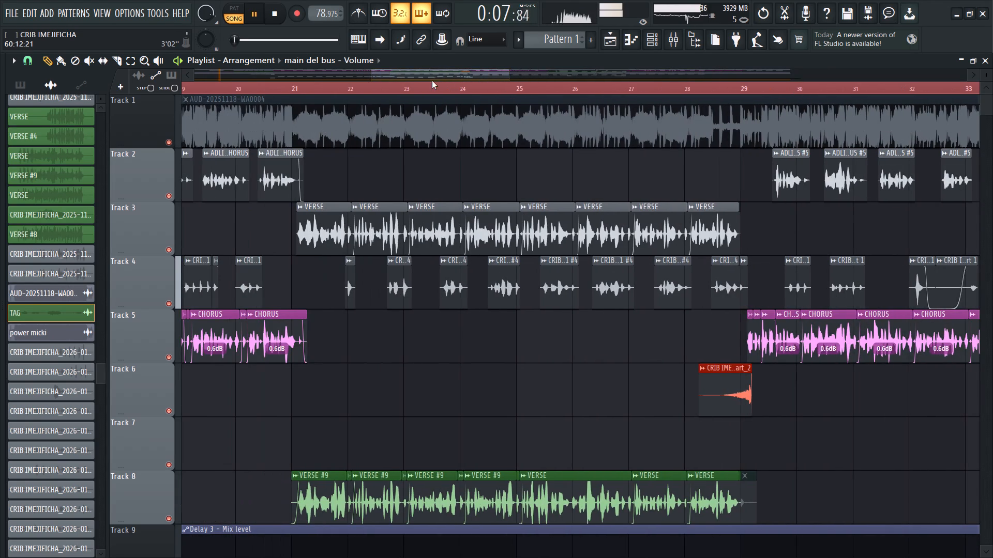
drag(470, 70, 374, 68)
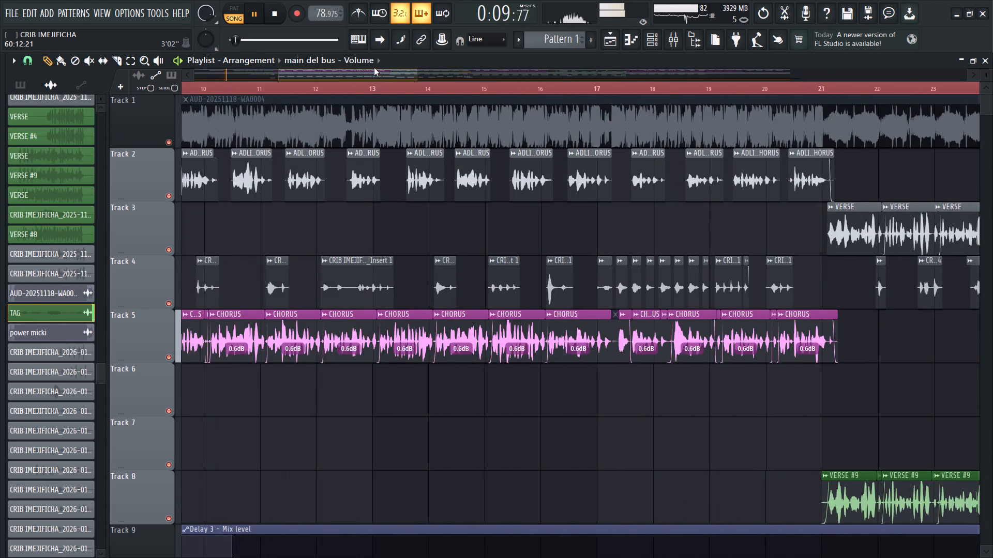
drag(374, 68, 348, 70)
drag(356, 71, 329, 77)
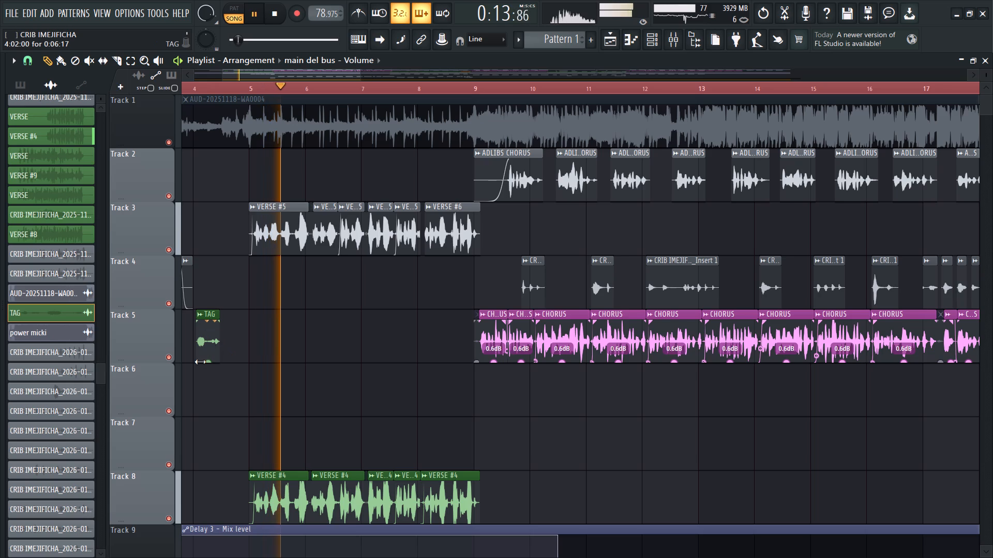
ctrl+scroll(198, 360, up, 8)
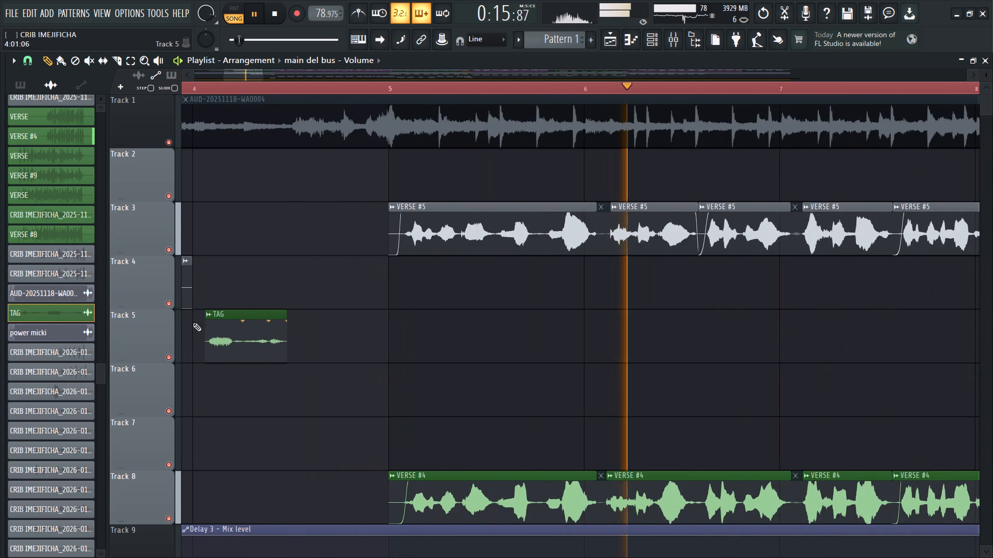
click(119, 59)
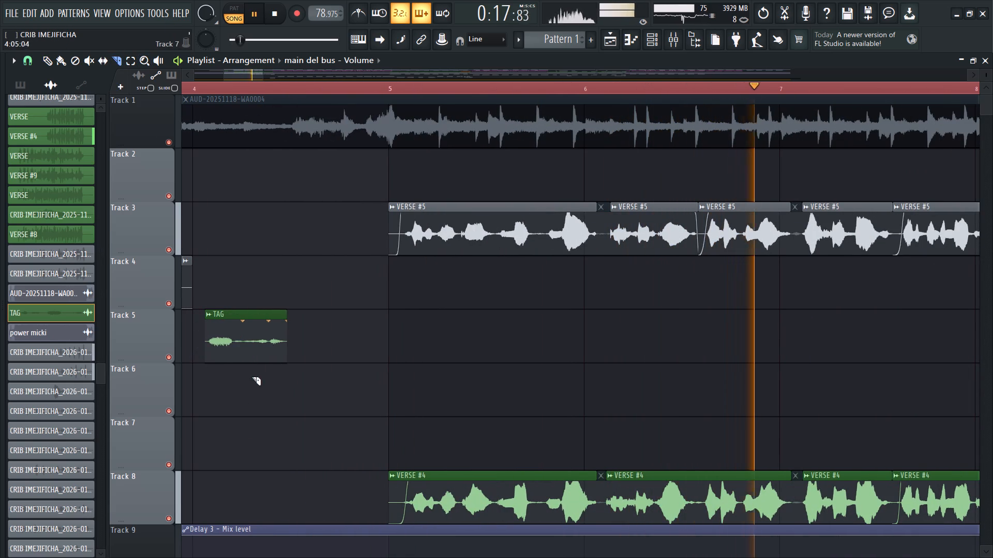
alt+drag(235, 317, 235, 365)
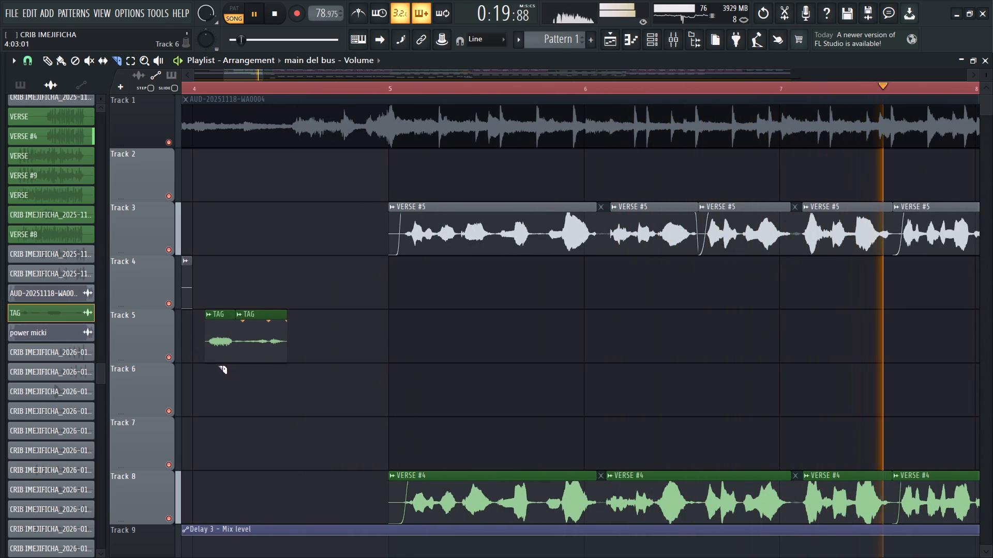
Set the clip volume of the first TAG piece in bar 4 on Track 5 to -2.3 dB.
click(46, 57)
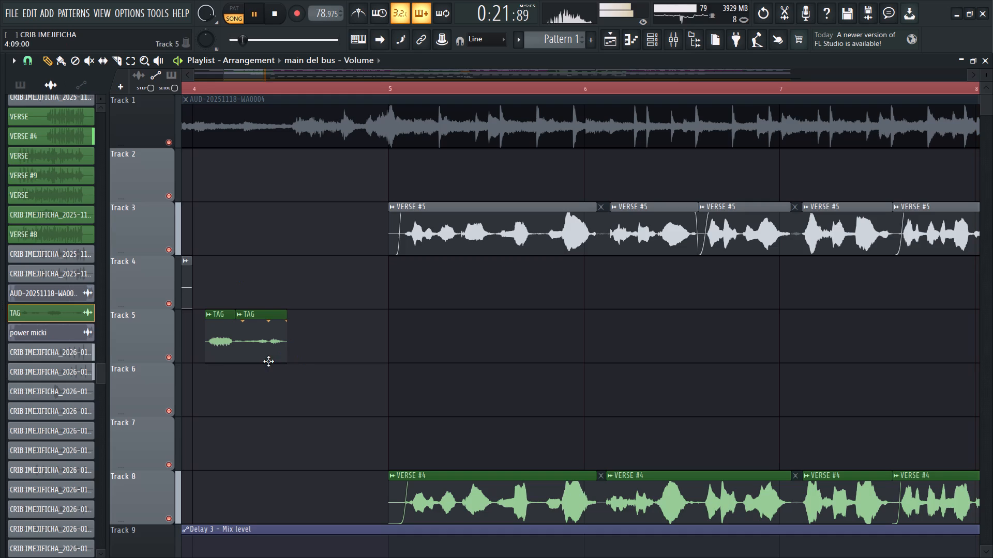
drag(217, 361, 217, 373)
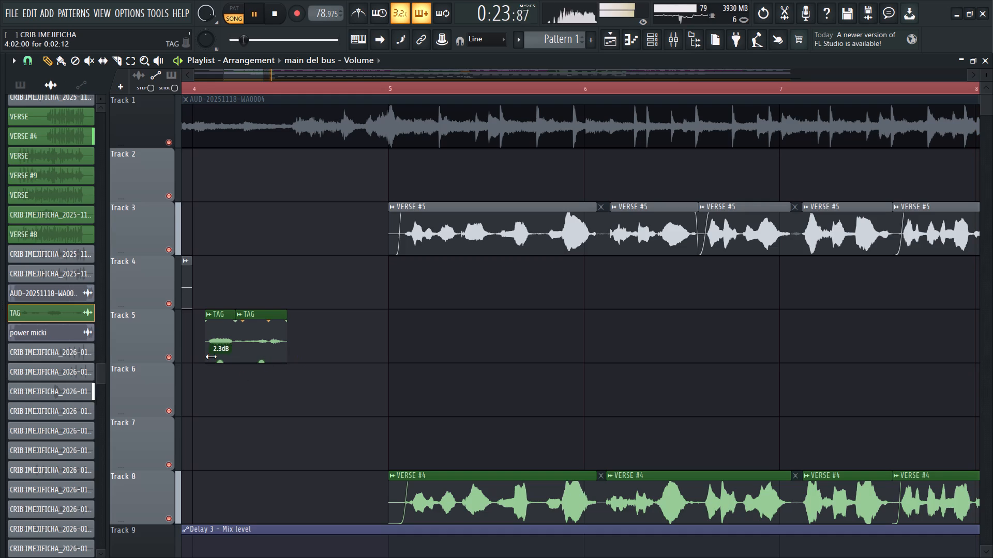
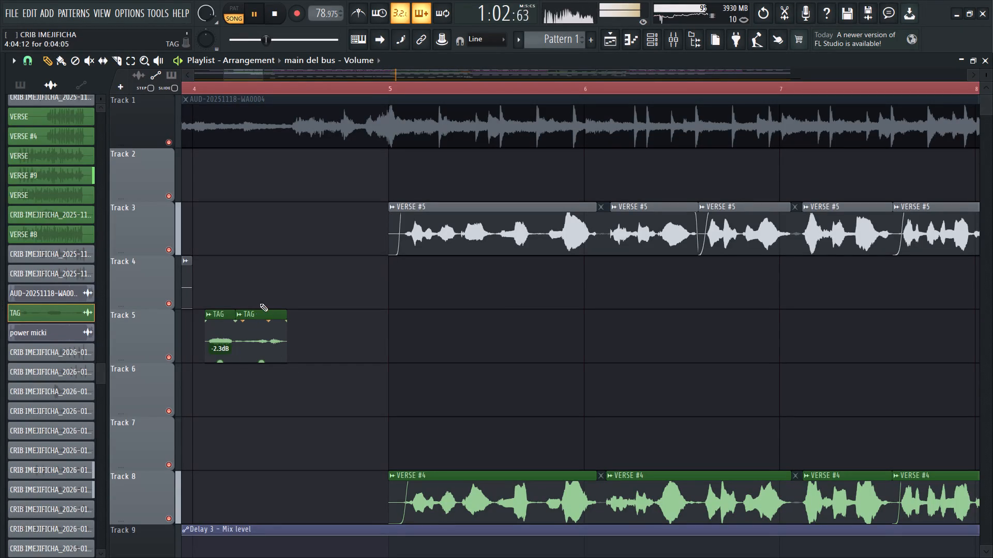
Play the closing section of the song while watching the mixer levels, and check the arrangement.
key(space)
key(space)
click(673, 39)
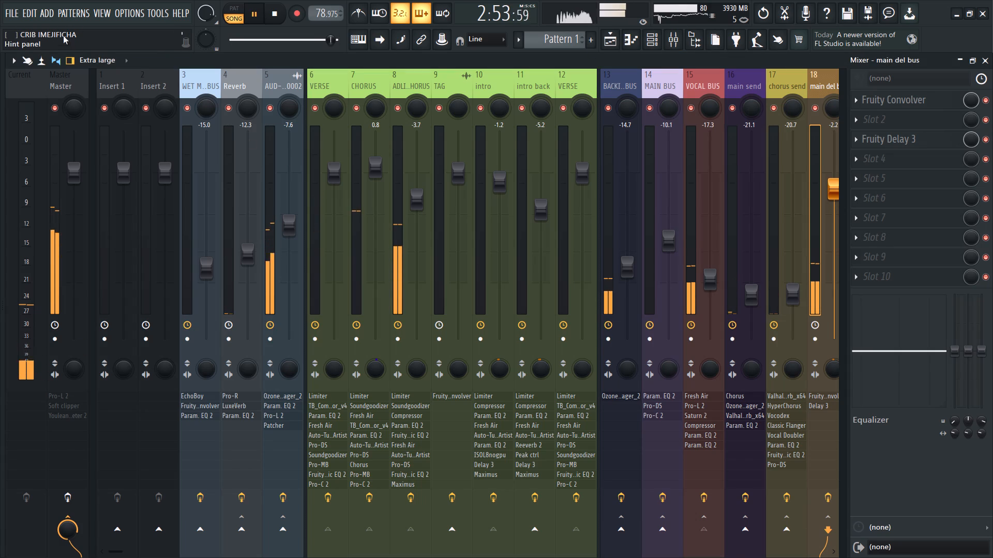
click(99, 15)
click(149, 218)
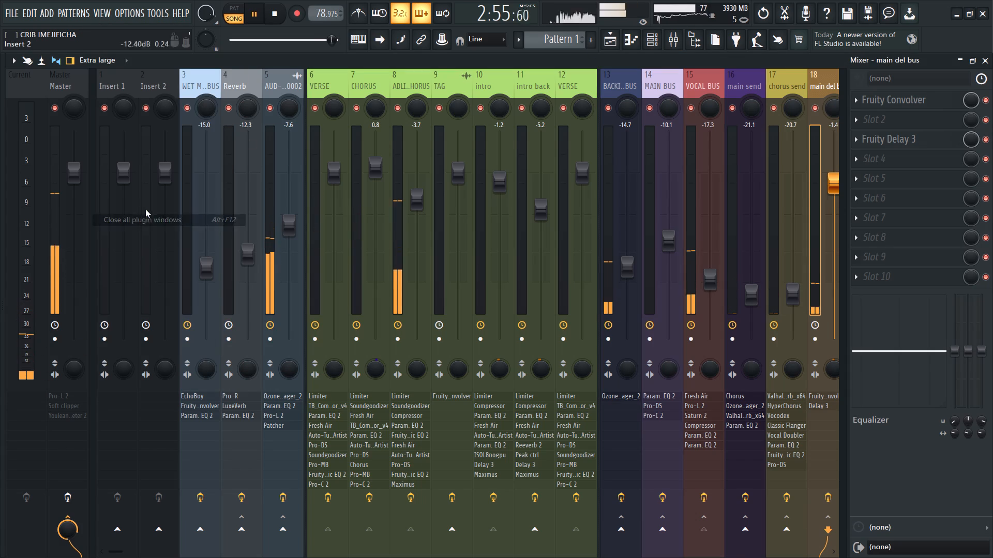
click(614, 40)
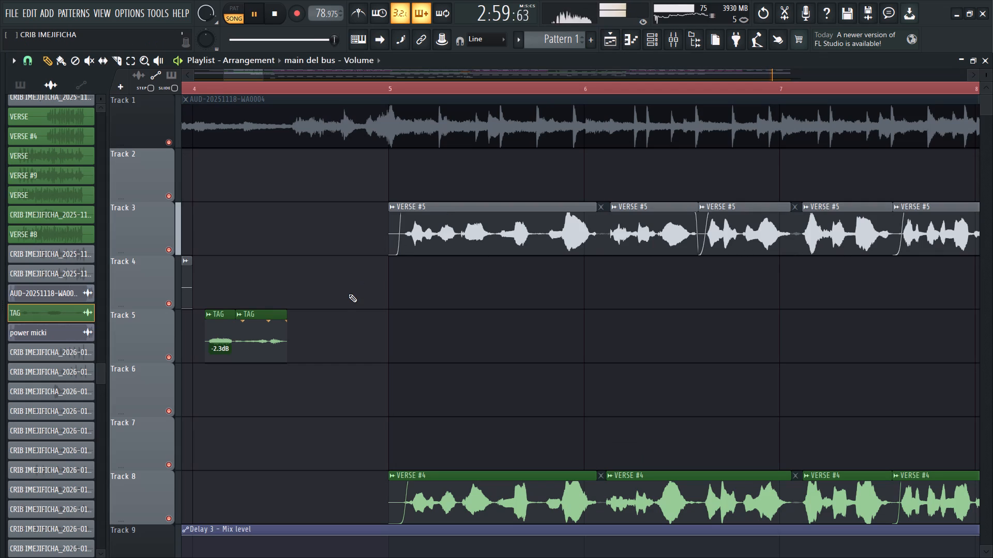
ctrl+scroll(349, 293, down, 4)
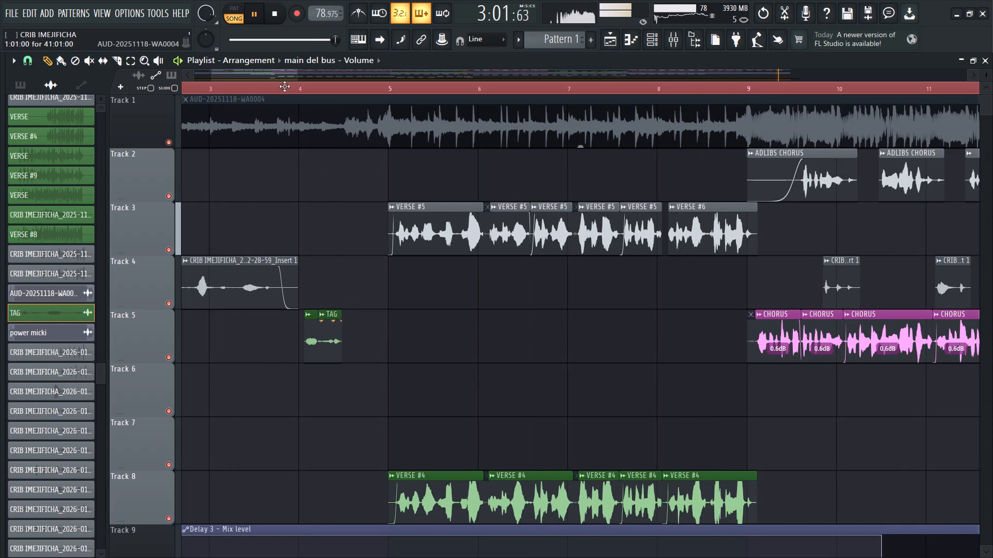
Play the song from the start and review the intro and first verse clips on the upper tracks.
double_click(280, 14)
click(255, 16)
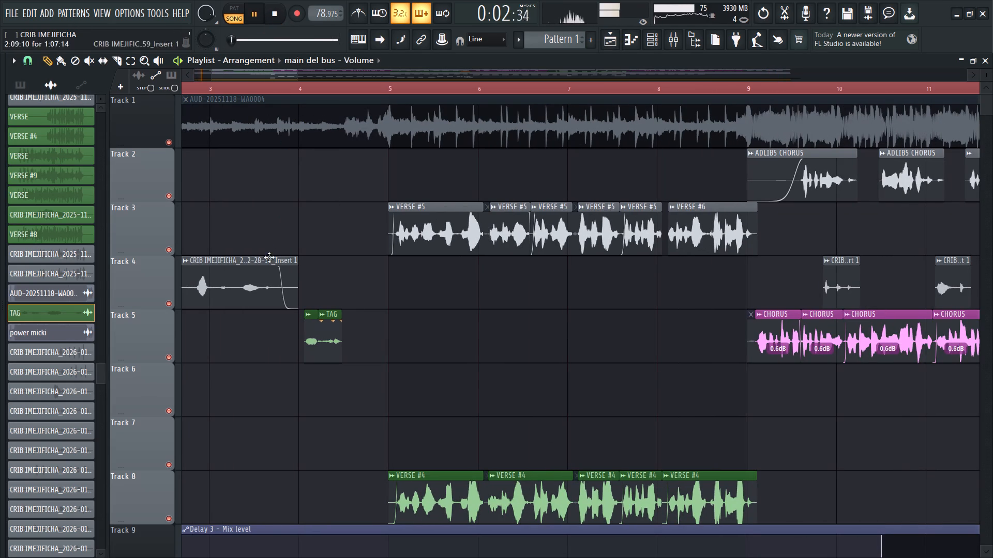
ctrl+scroll(263, 205, down, 7)
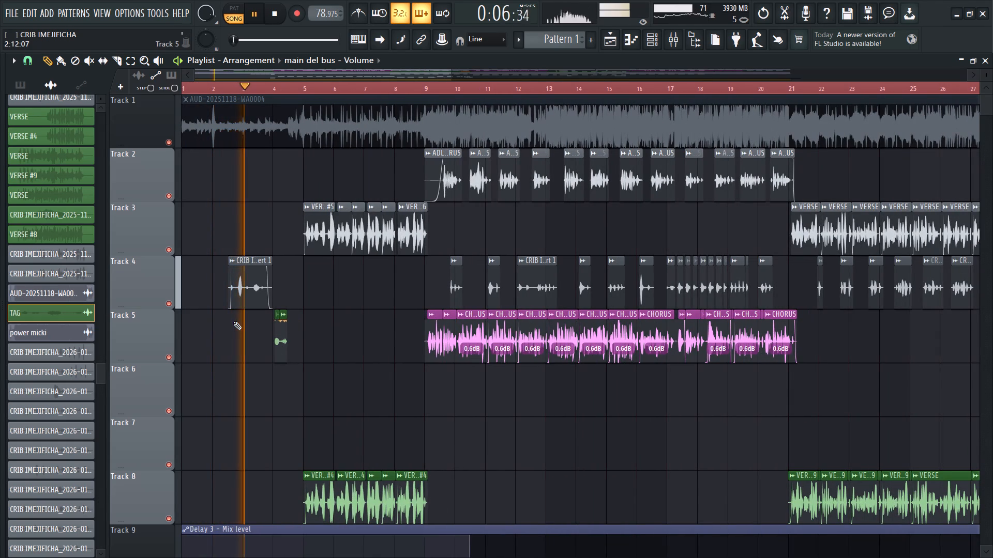
ctrl+scroll(233, 321, up, 3)
scroll(233, 320, down, 4)
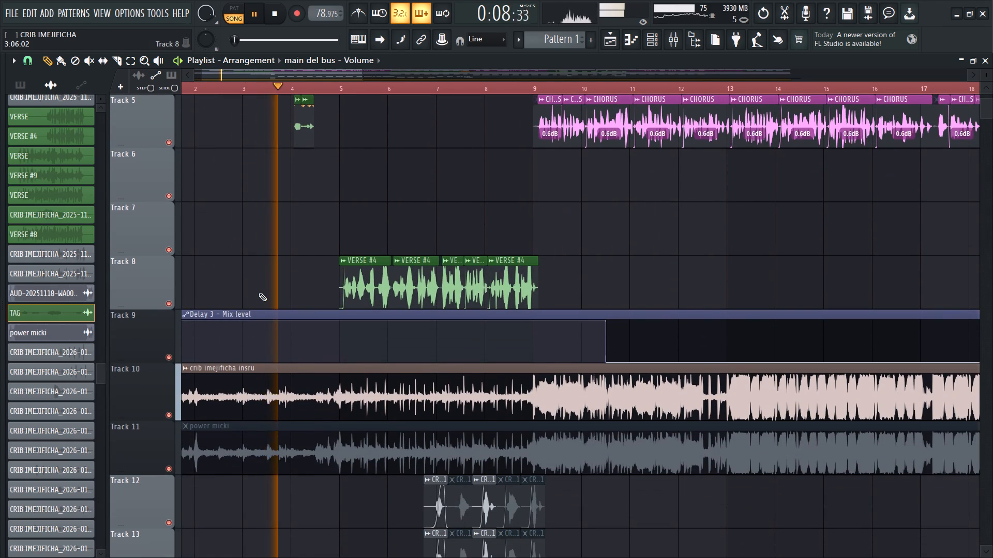
scroll(260, 292, up, 3)
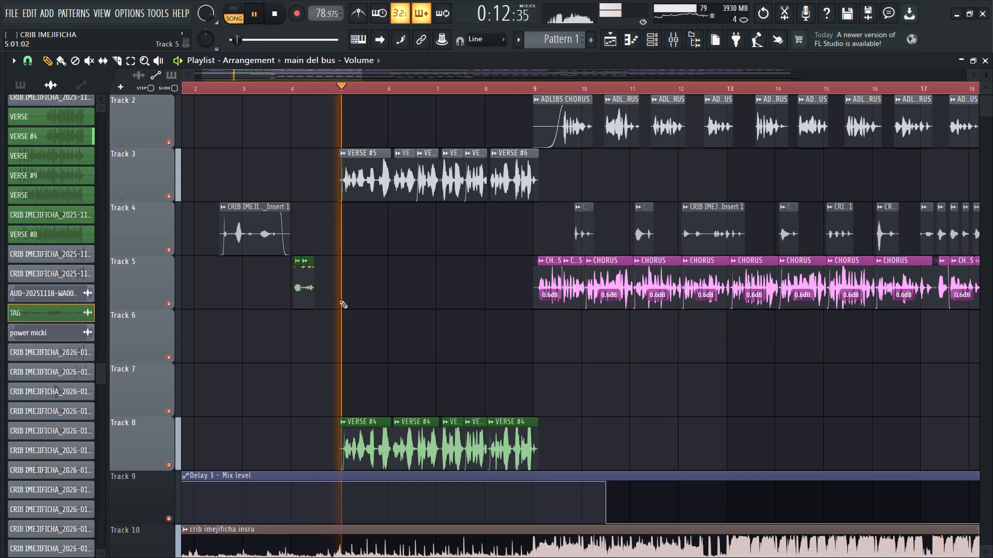
scroll(339, 300, up, 3)
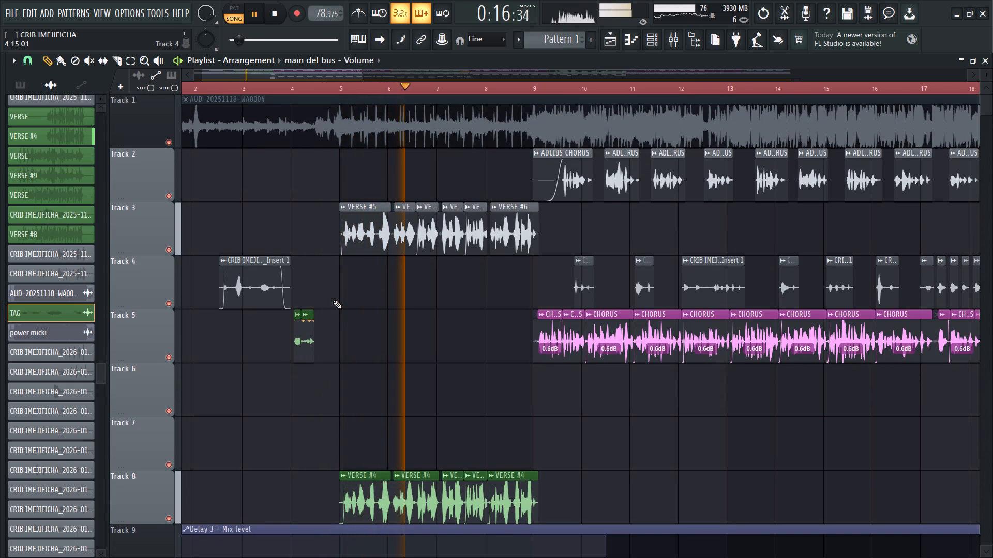
Raise the main del bus volume peak in bar 9 on Track 27 to 96% at 9:08:00, auditioning it from bar 8.
scroll(445, 388, down, 3)
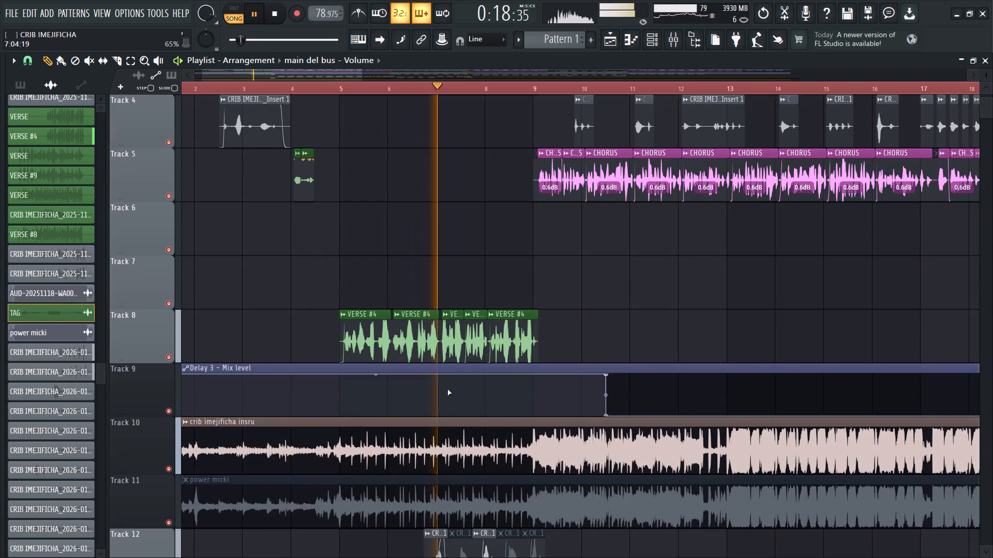
scroll(492, 433, down, 3)
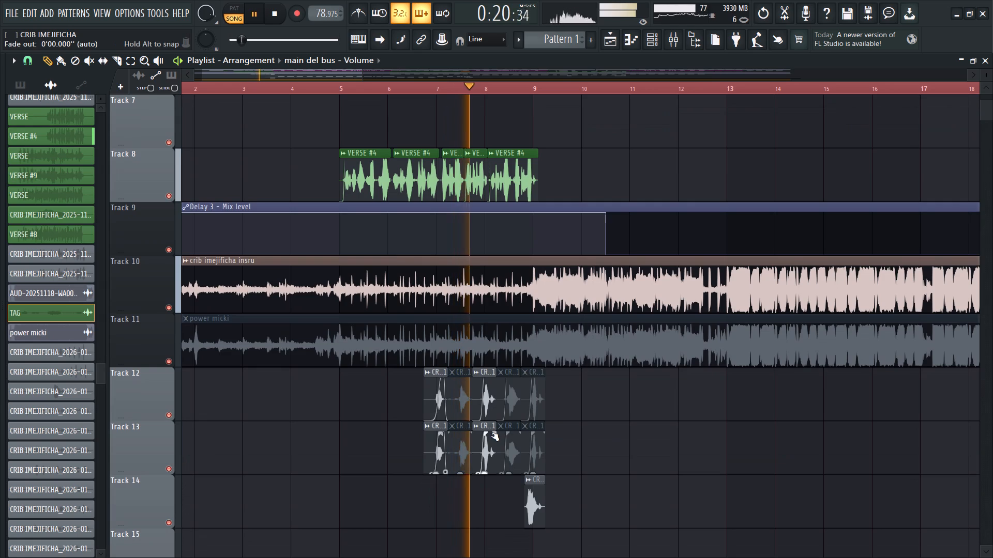
scroll(467, 460, down, 13)
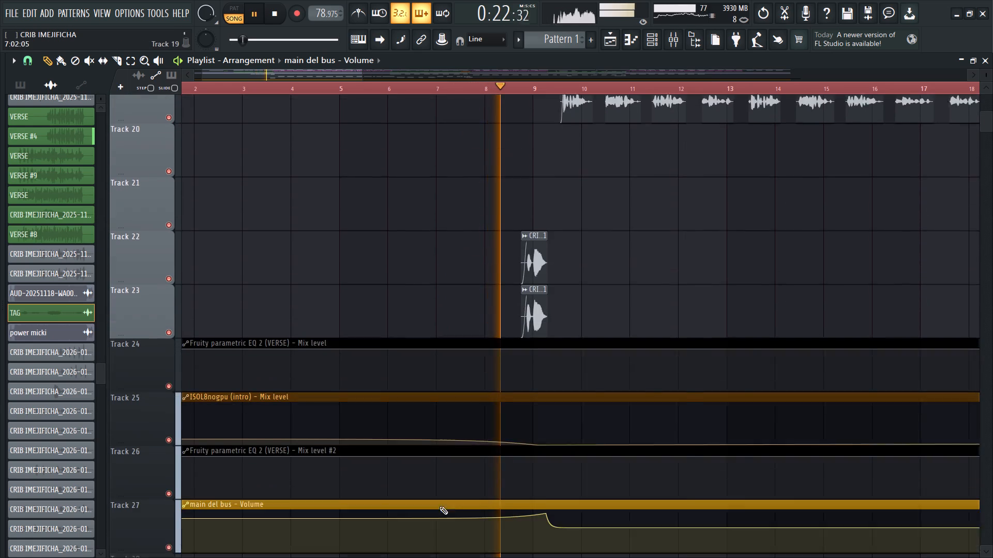
click(346, 497)
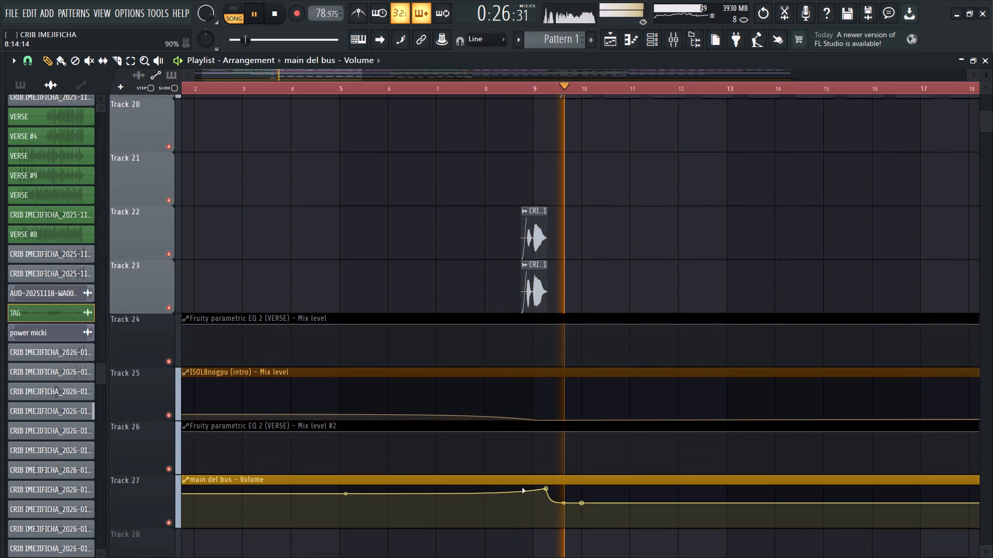
click(497, 91)
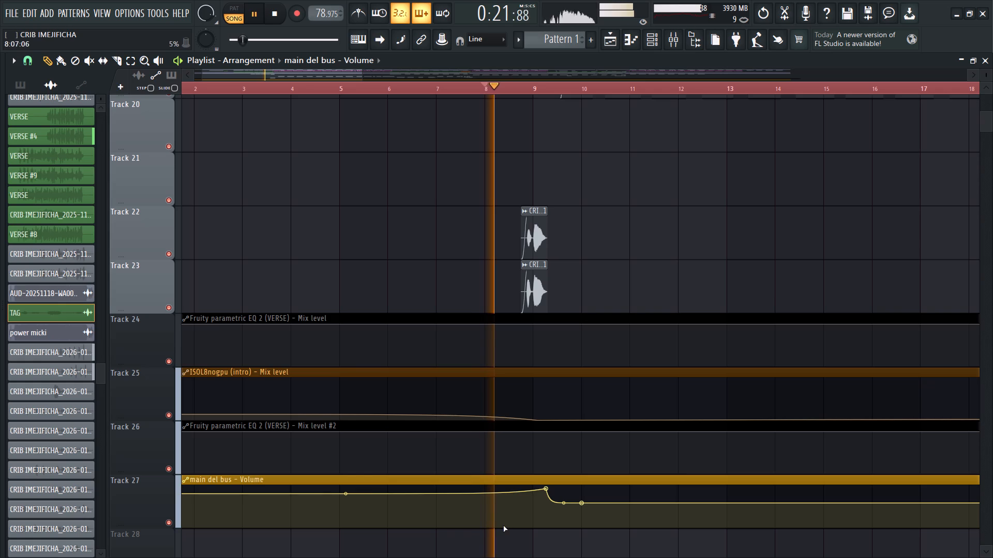
drag(545, 490, 547, 482)
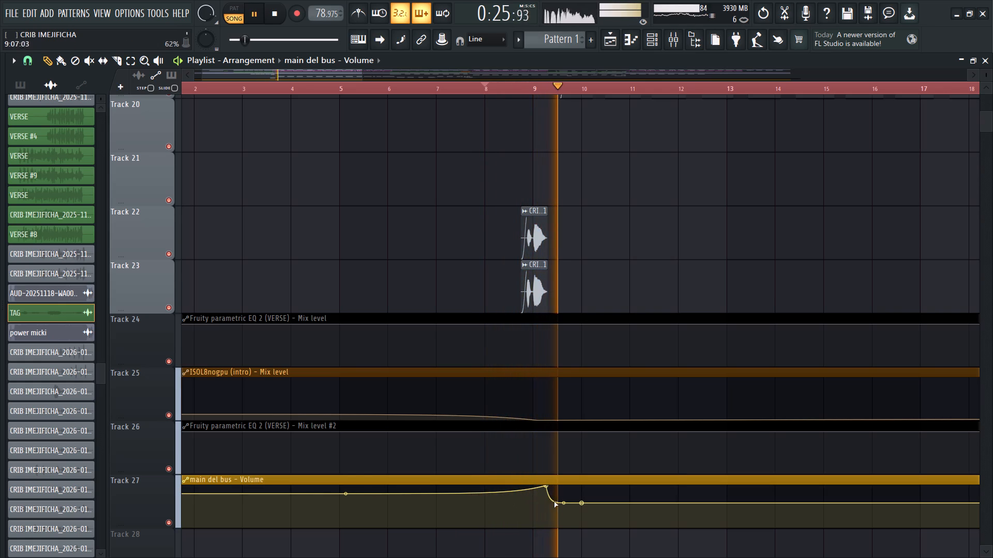
key(space)
key(space)
drag(547, 489, 547, 485)
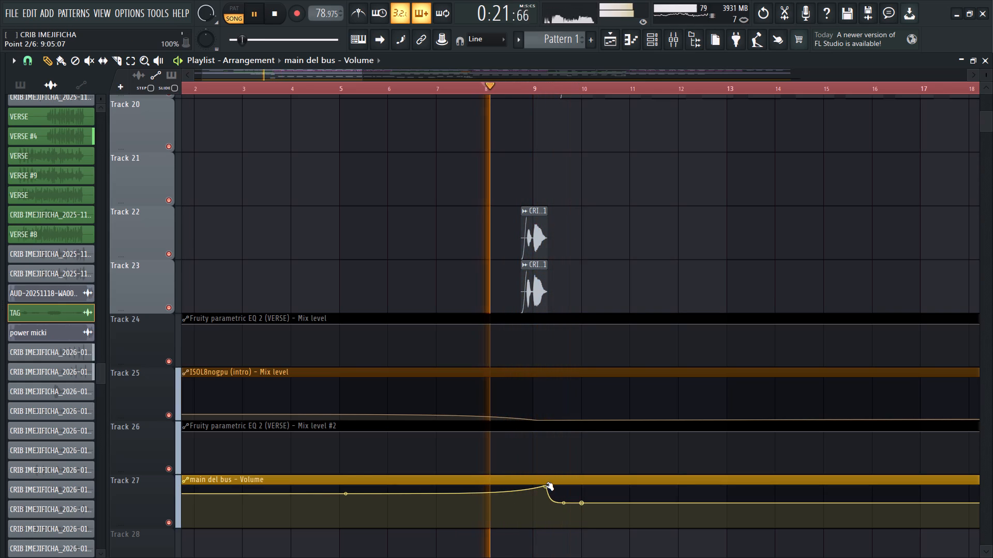
drag(547, 485, 548, 485)
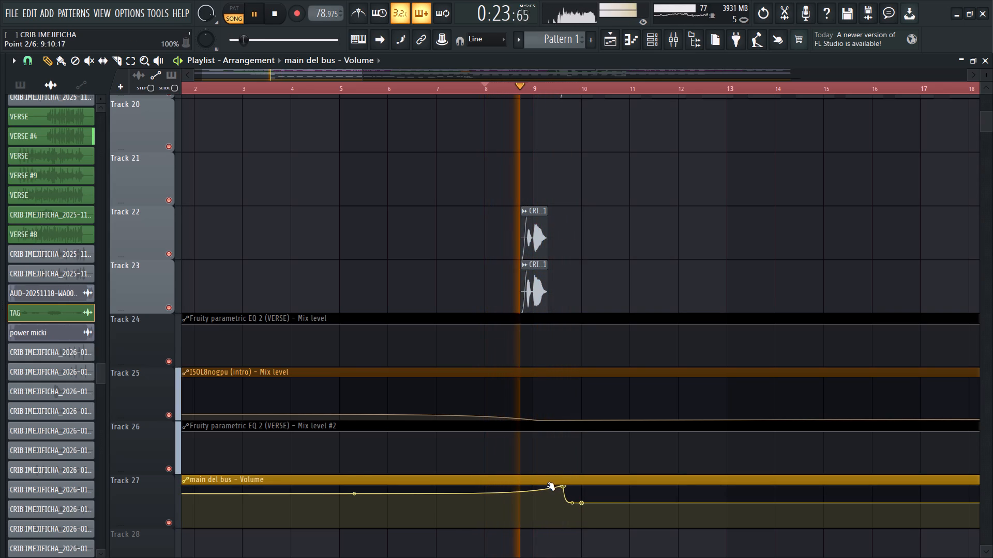
drag(548, 485, 541, 486)
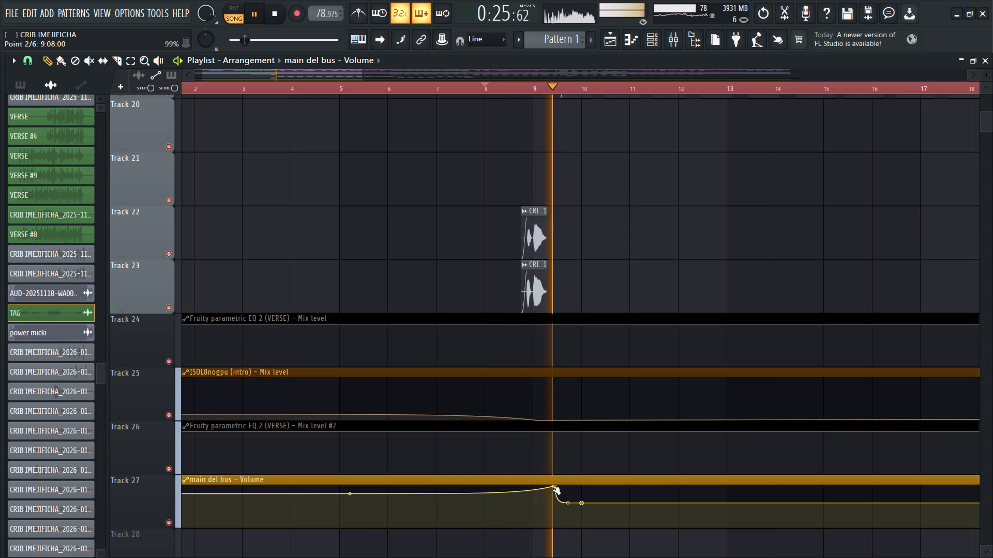
key(space)
key(space)
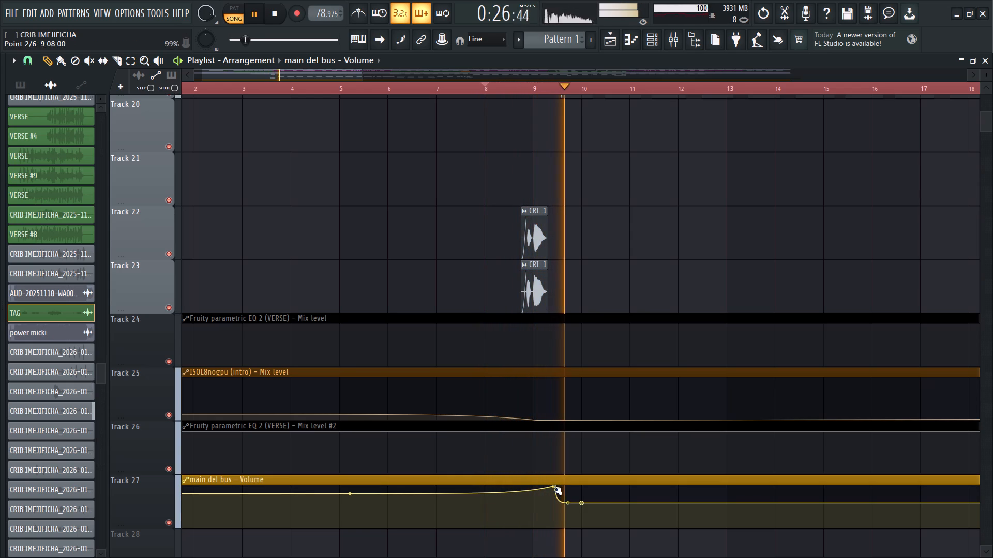
key(space)
drag(555, 489, 541, 487)
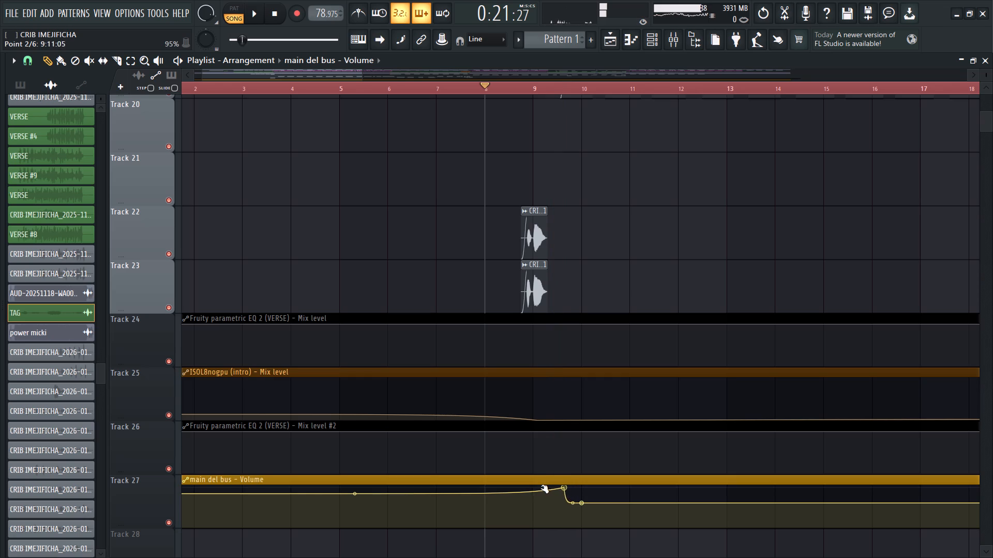
drag(541, 487, 524, 487)
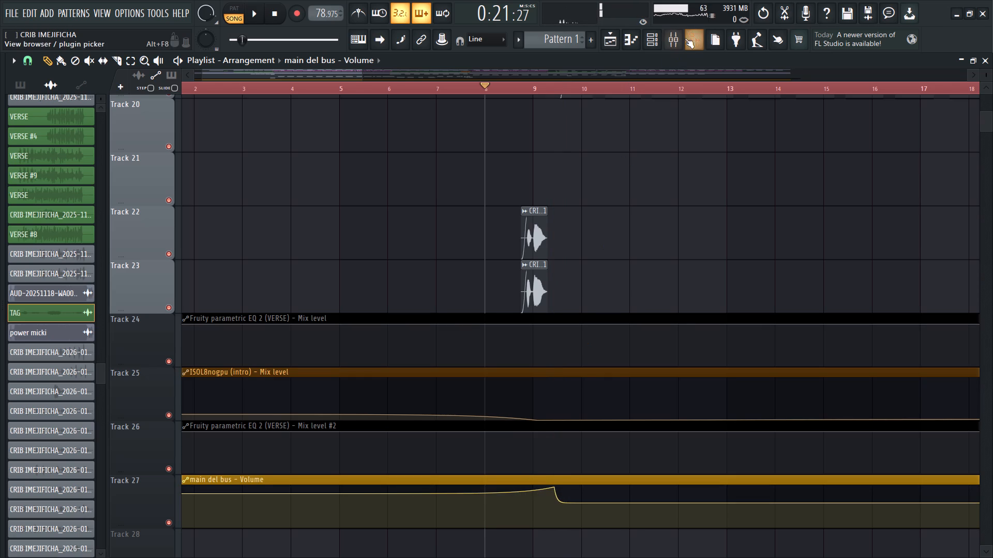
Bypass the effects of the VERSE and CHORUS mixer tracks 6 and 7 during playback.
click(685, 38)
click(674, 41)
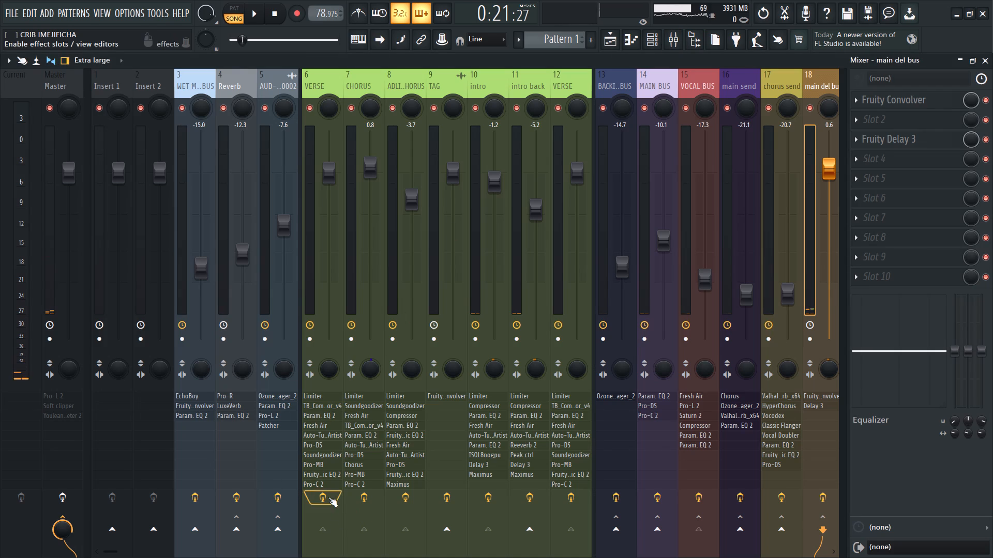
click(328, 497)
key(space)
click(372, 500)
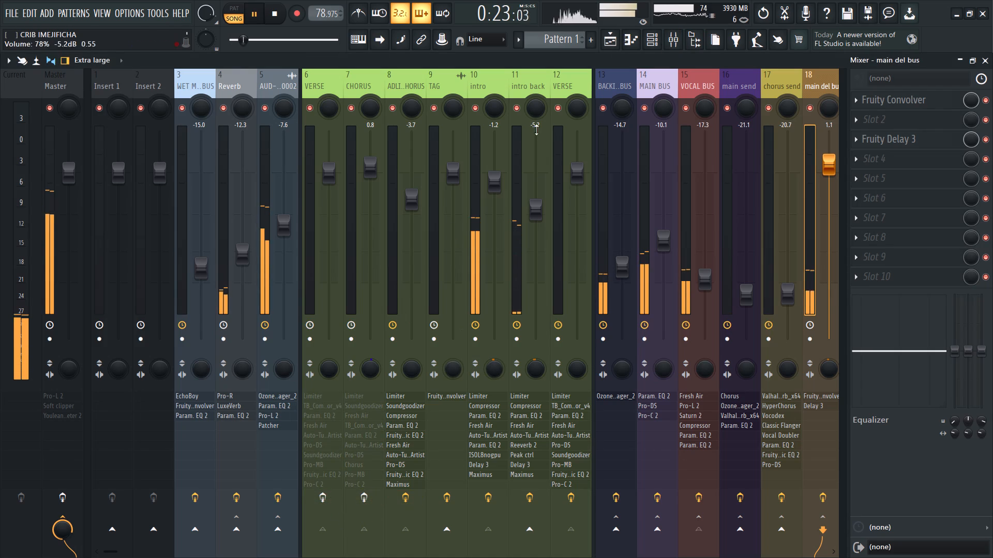
Move the main del bus volume peak on Track 27 earlier, to just after the start of bar 9, and audition it.
click(614, 35)
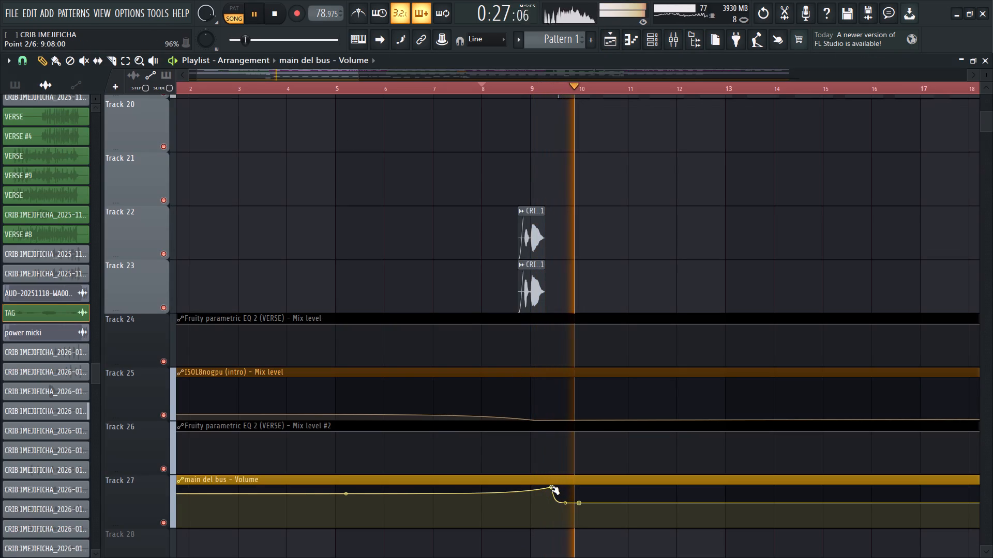
alt+drag(552, 489, 542, 487)
key(space)
key(space)
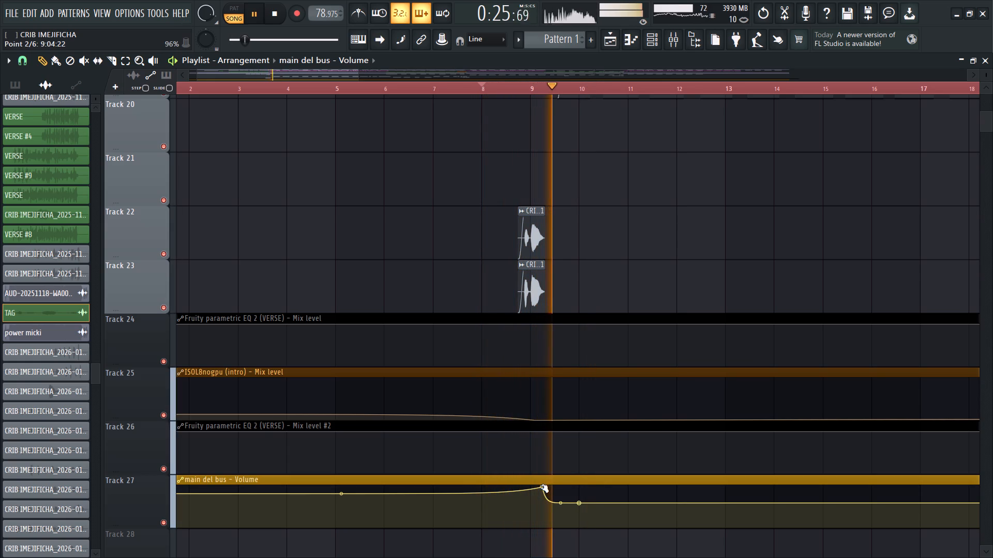
Enable the effects on the CHORUS, VERSE and Master mixer tracks and play the section again from bar 8.
click(668, 35)
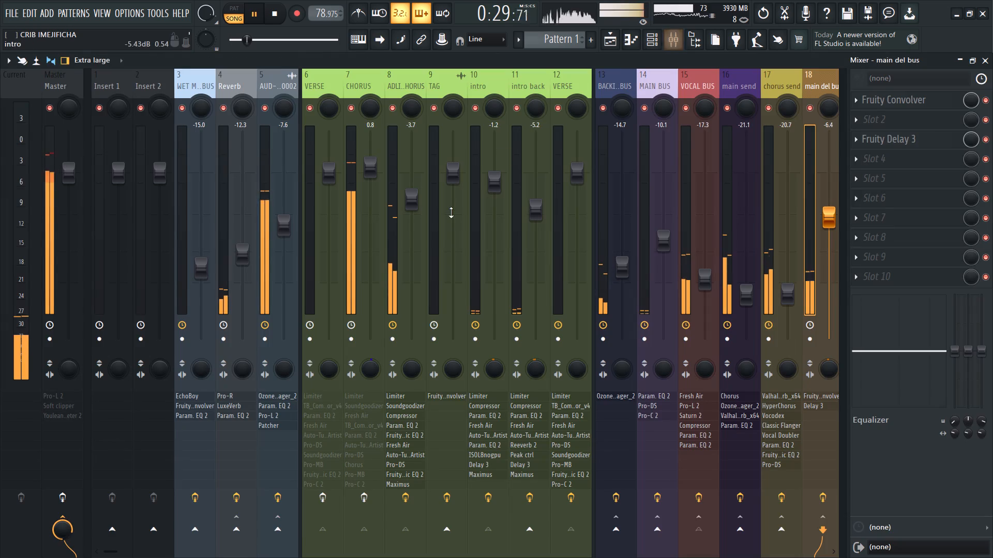
click(354, 497)
key(space)
click(332, 501)
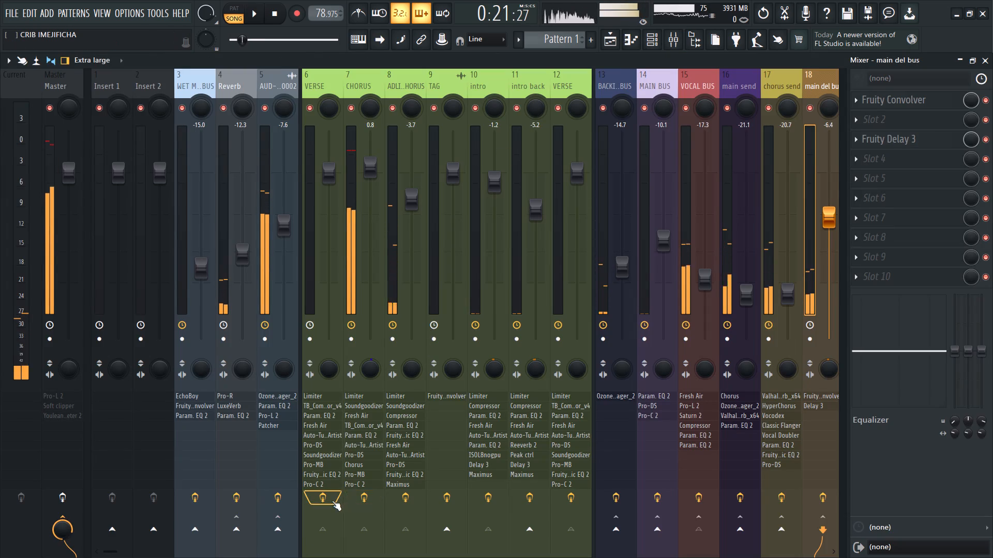
click(66, 494)
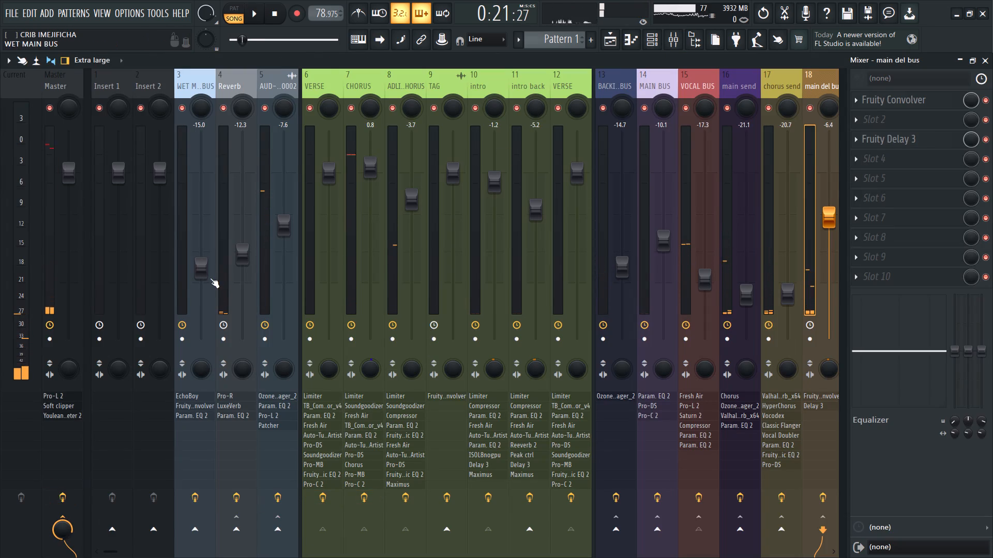
key(space)
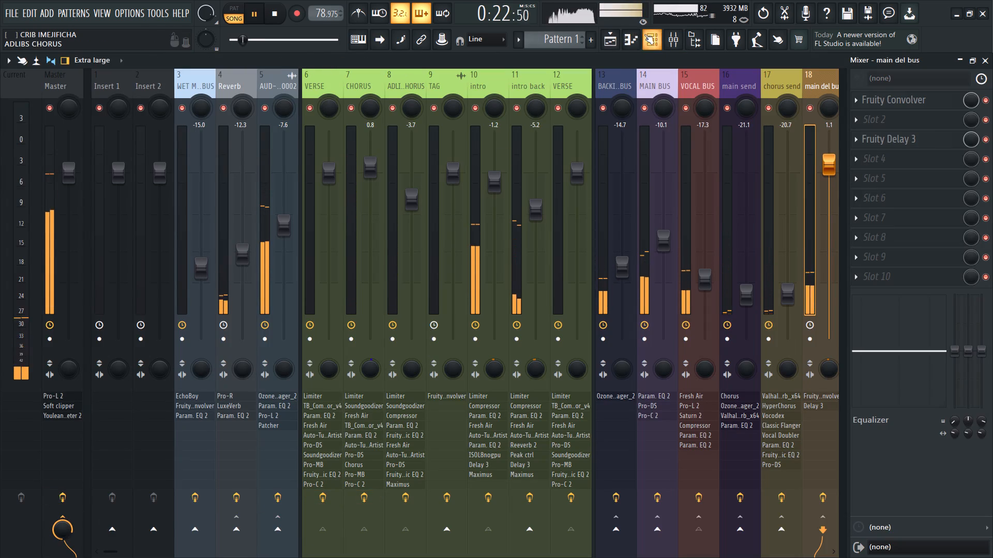
click(612, 44)
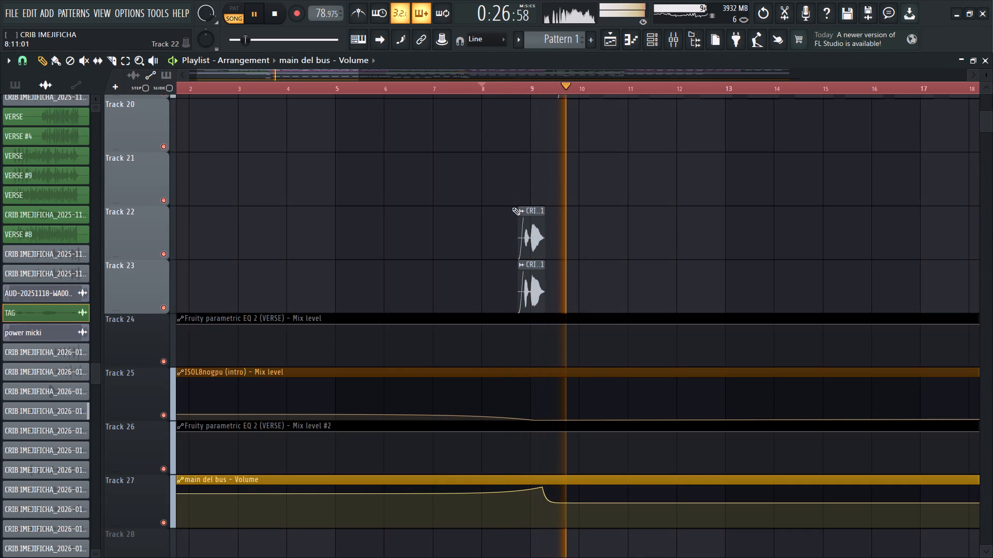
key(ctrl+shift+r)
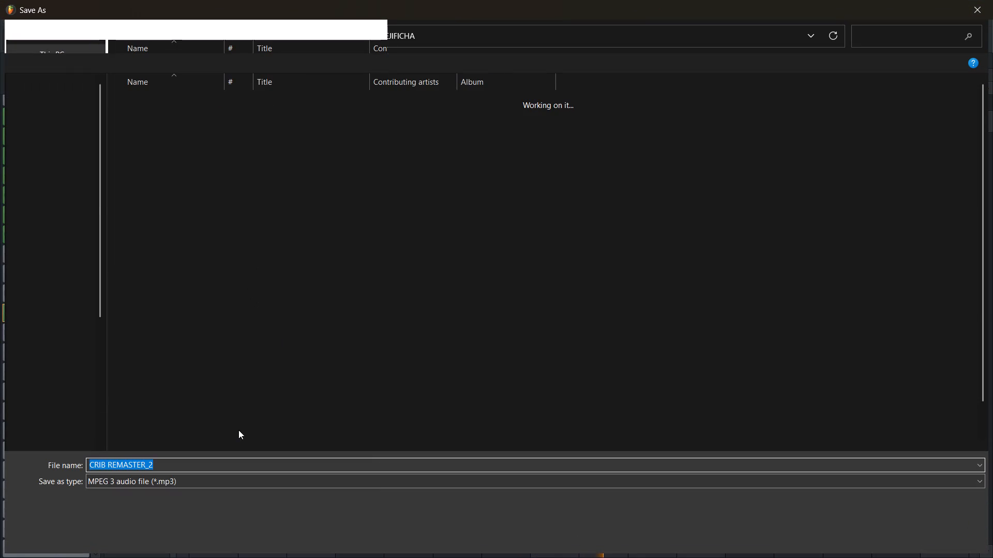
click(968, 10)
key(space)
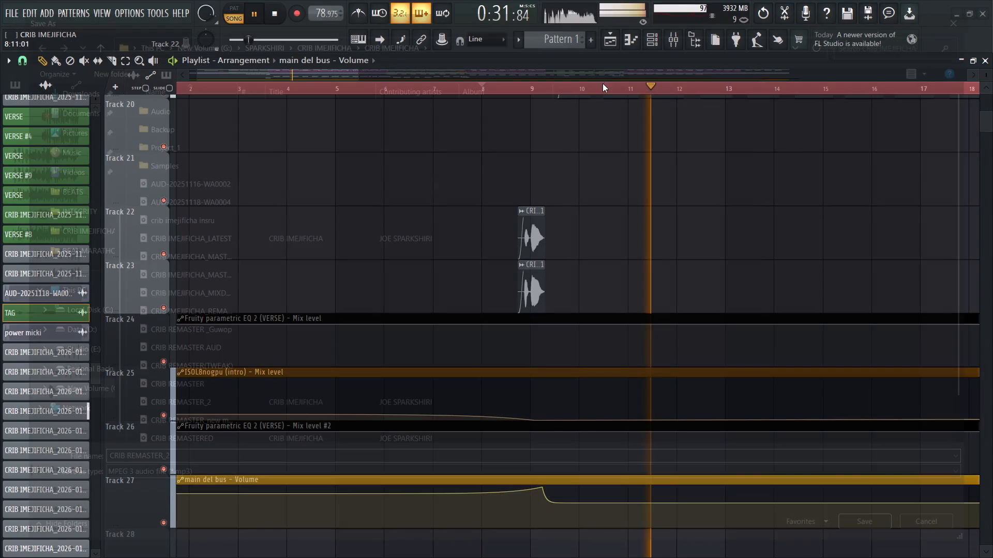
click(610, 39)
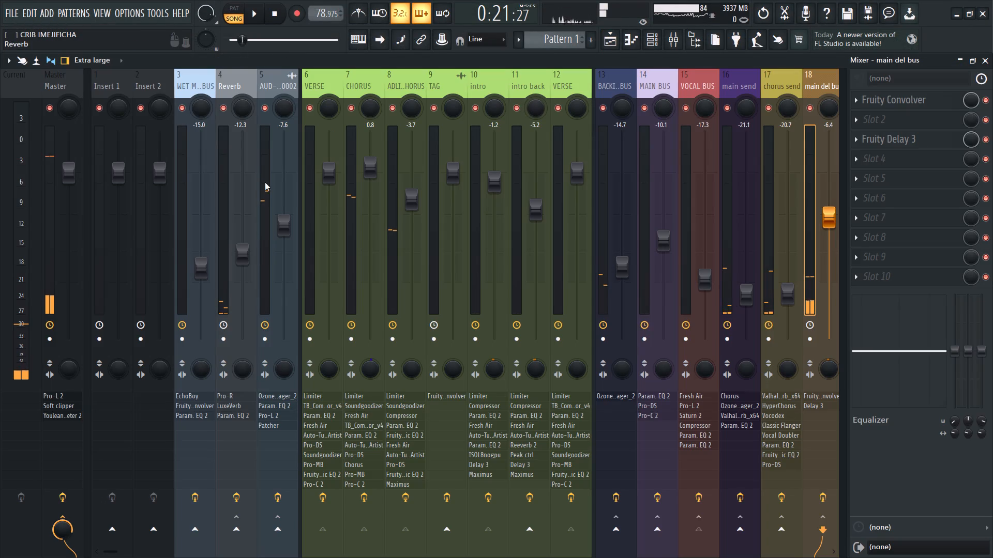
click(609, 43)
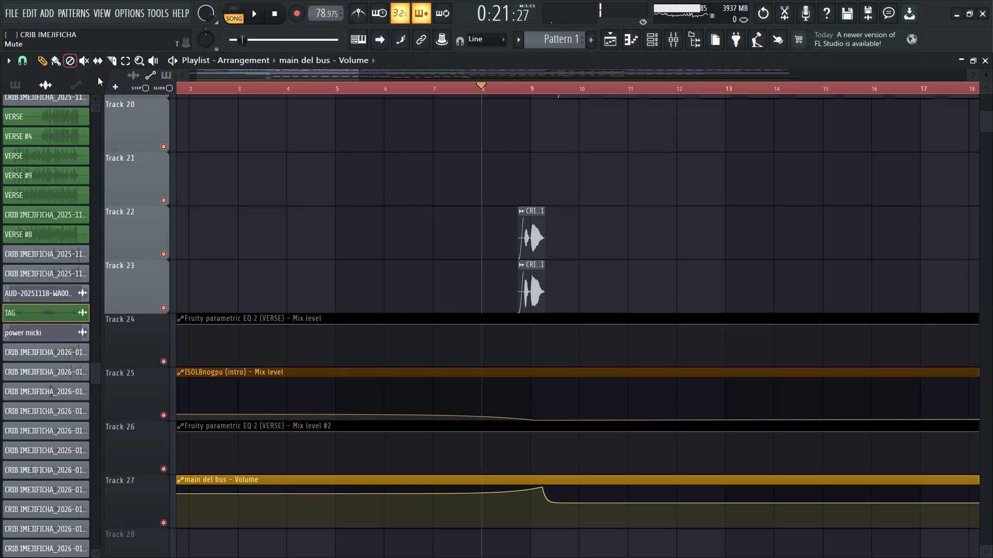
Export the song as an MP3 file named CRIB REMASTER_latest in the CRIB IMEJIFICHA folder.
key(ctrl+shift+r)
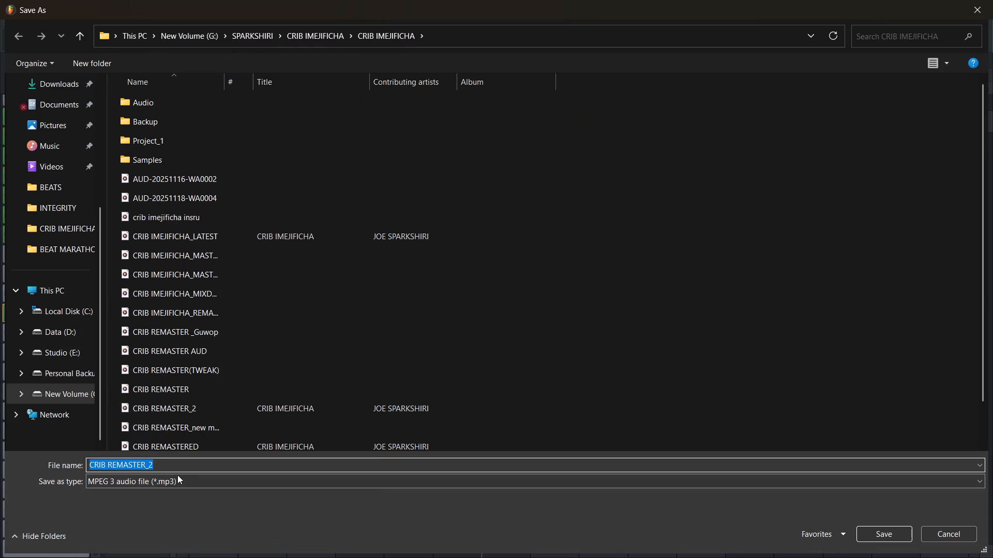
click(175, 467)
key(BackSpace)
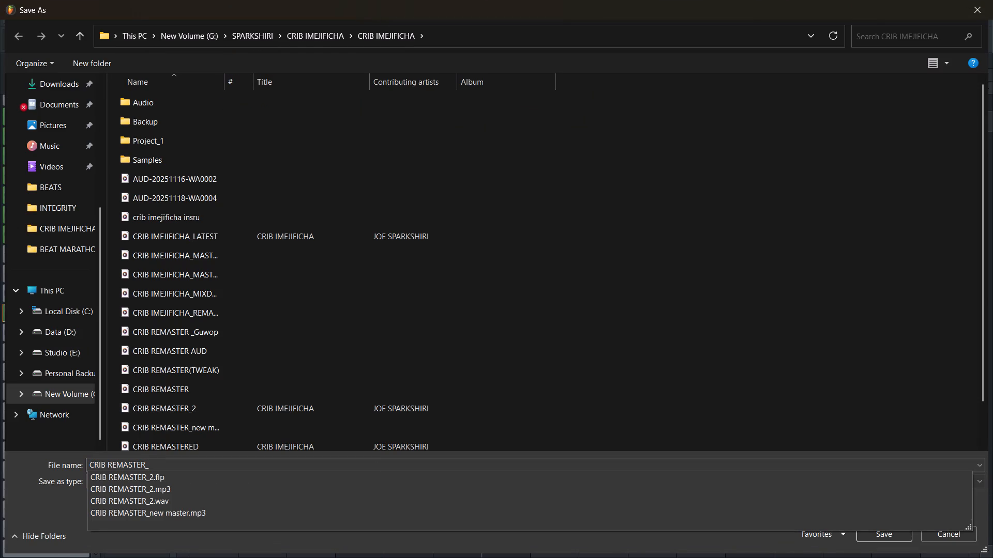
text(la)
text(tes)
key(t)
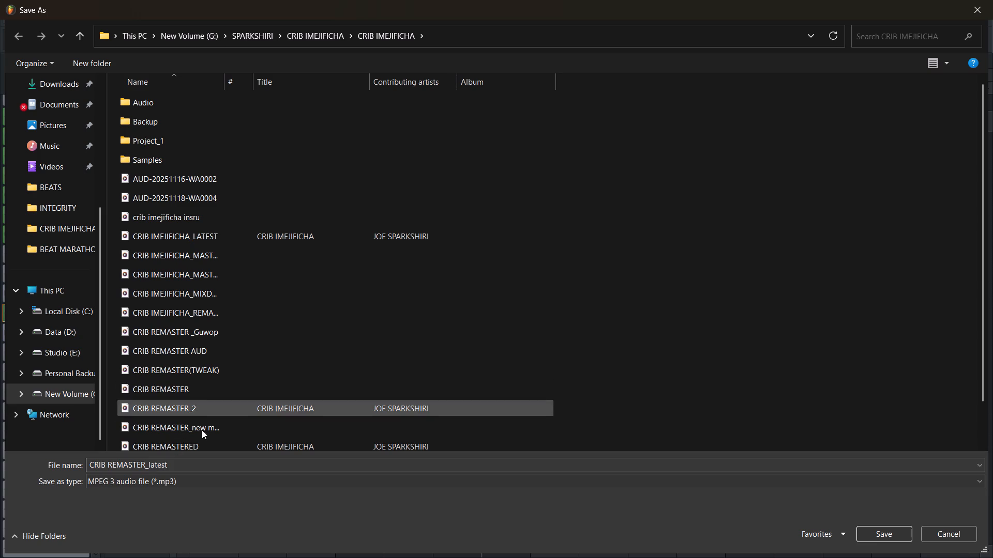
click(878, 533)
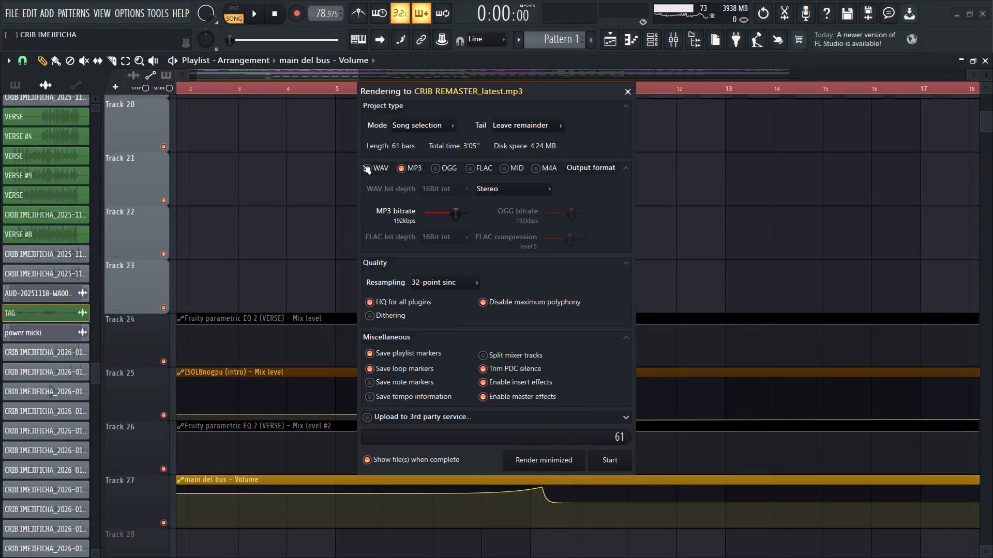
Add WAV to the output formats alongside MP3 and start rendering.
click(363, 164)
click(613, 467)
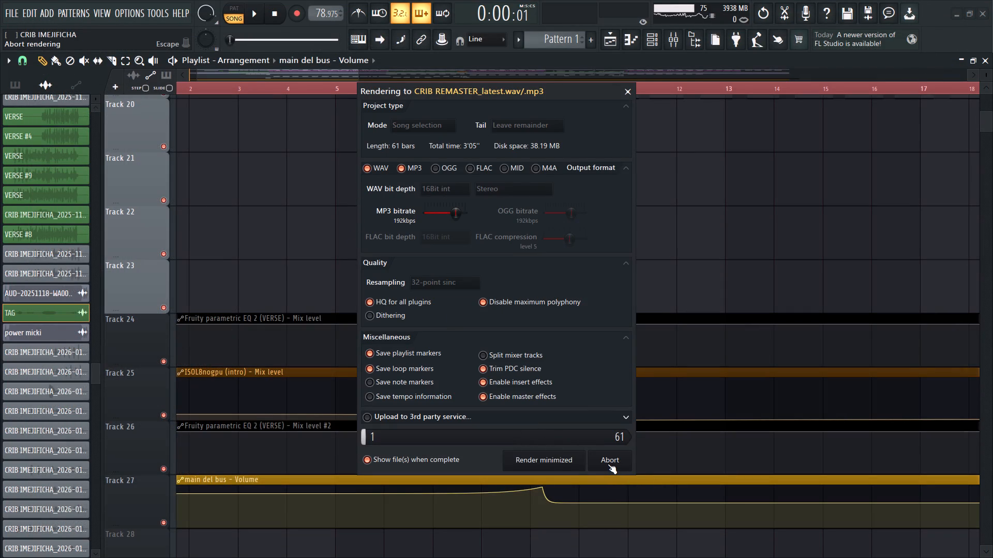
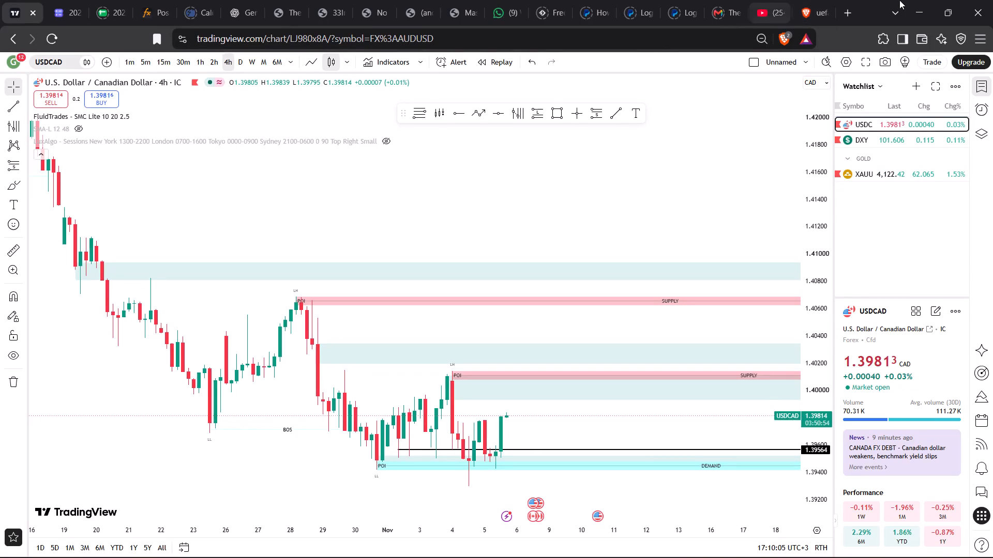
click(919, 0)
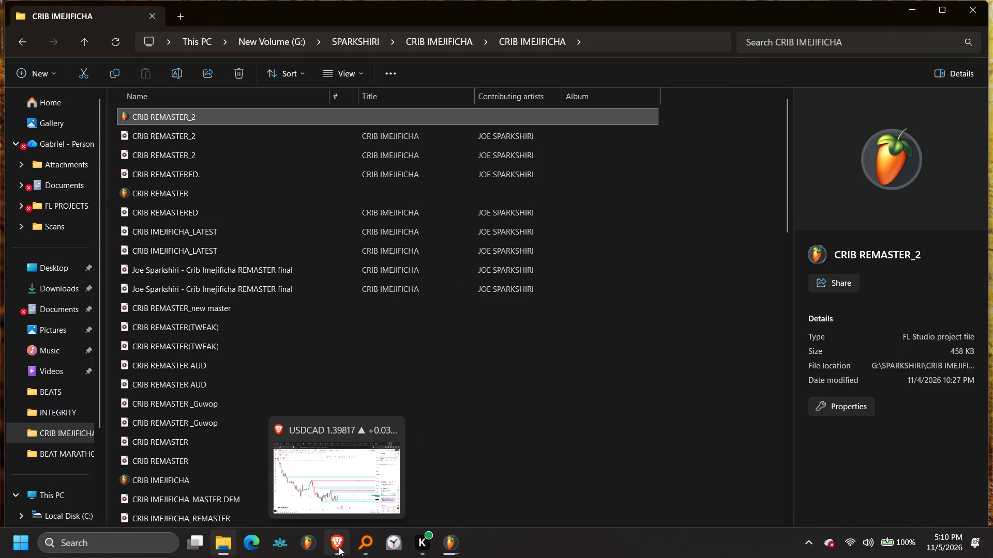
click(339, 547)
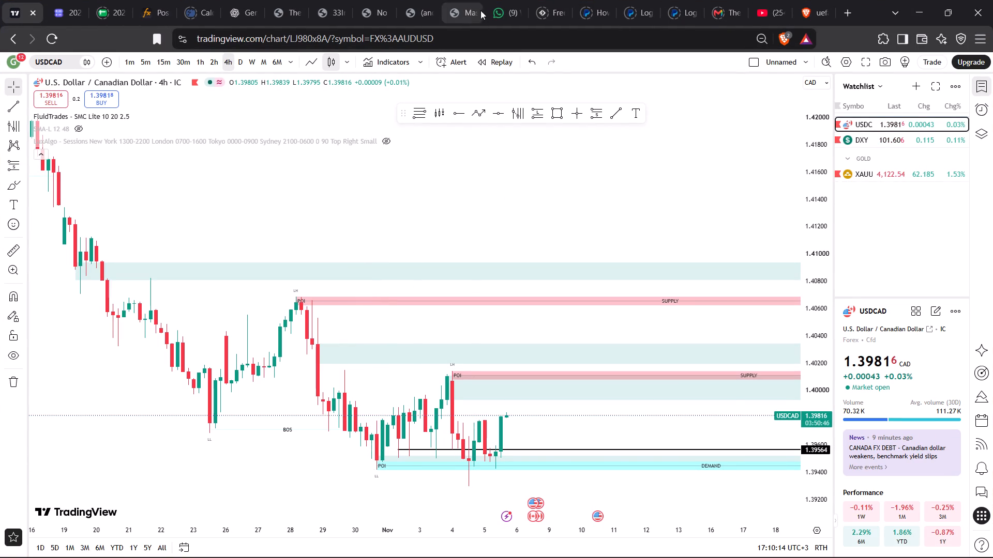
Minimise the browser window and return to the CRIB IMEJIFICHA project folder in File Explorer.
click(61, 0)
click(922, 5)
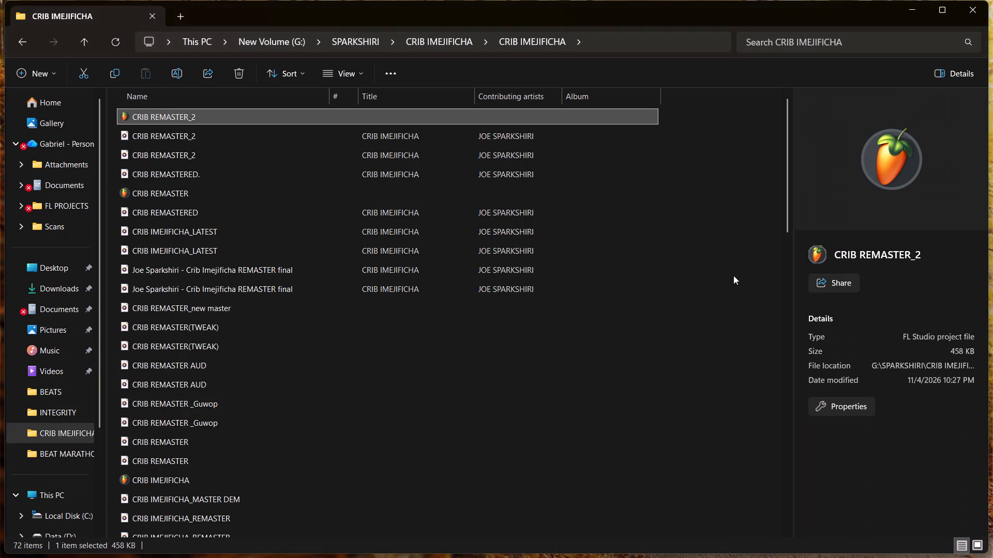